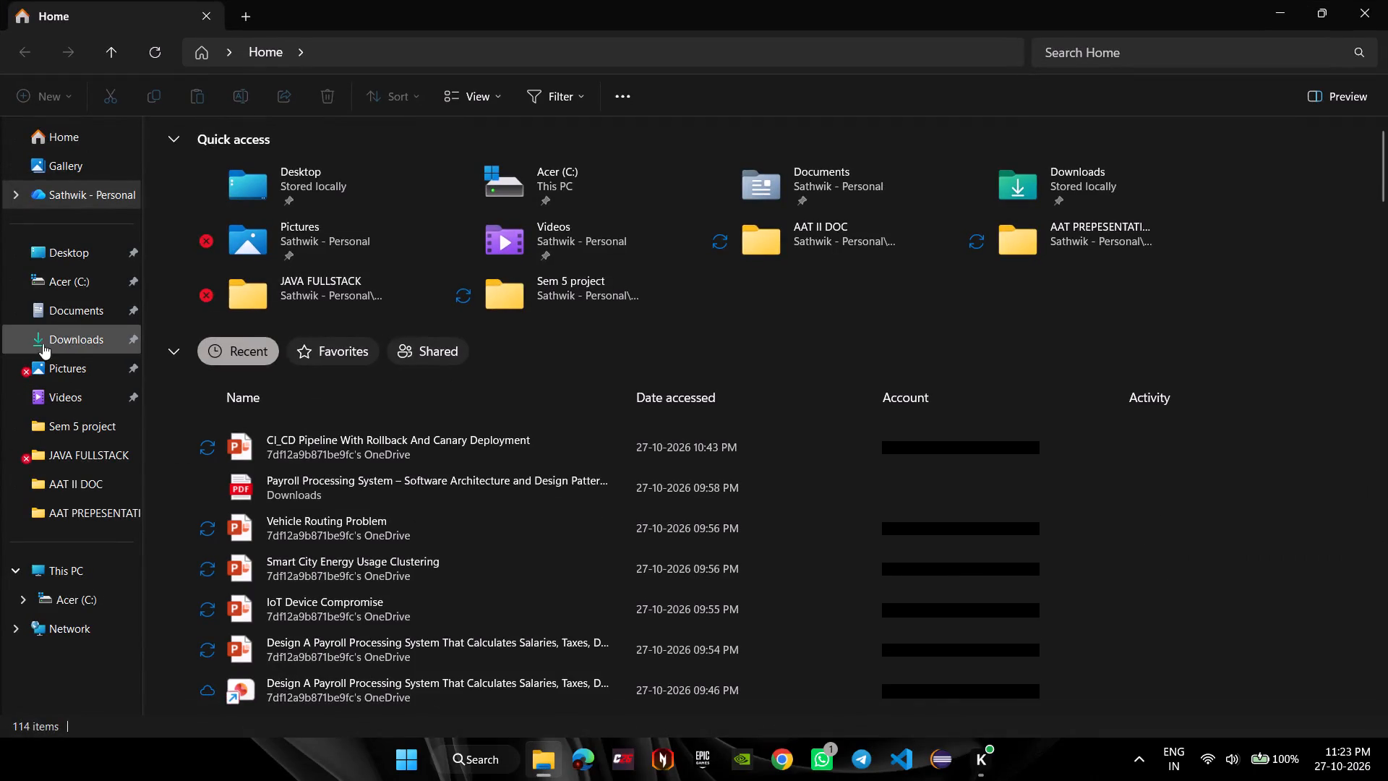
# Open the "Design A Payroll Processing System" presentation from Documents > AAT > Sem V TT > AAT II DOC > AAT PREPESENTATION.
pyautogui.click(90, 301)
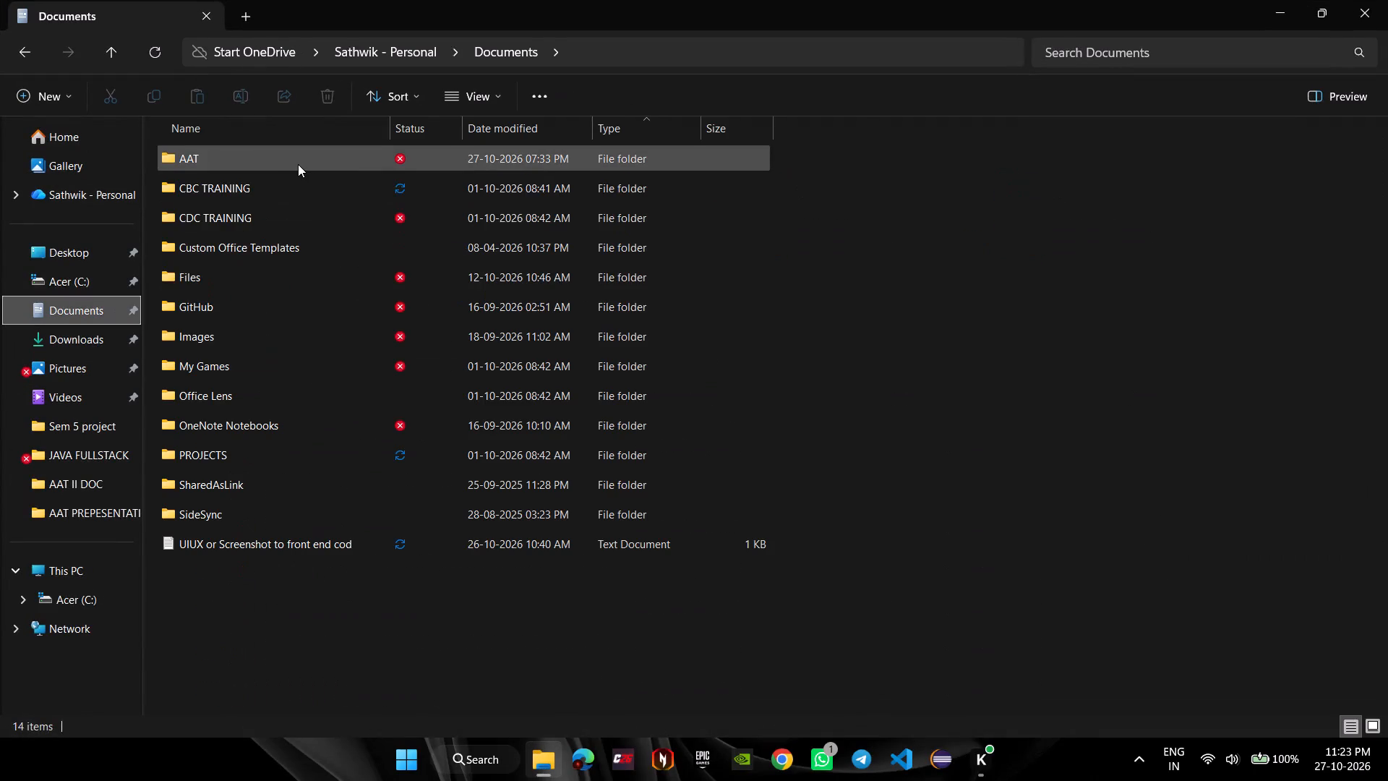
pyautogui.doubleClick(298, 164)
pyautogui.doubleClick(298, 164)
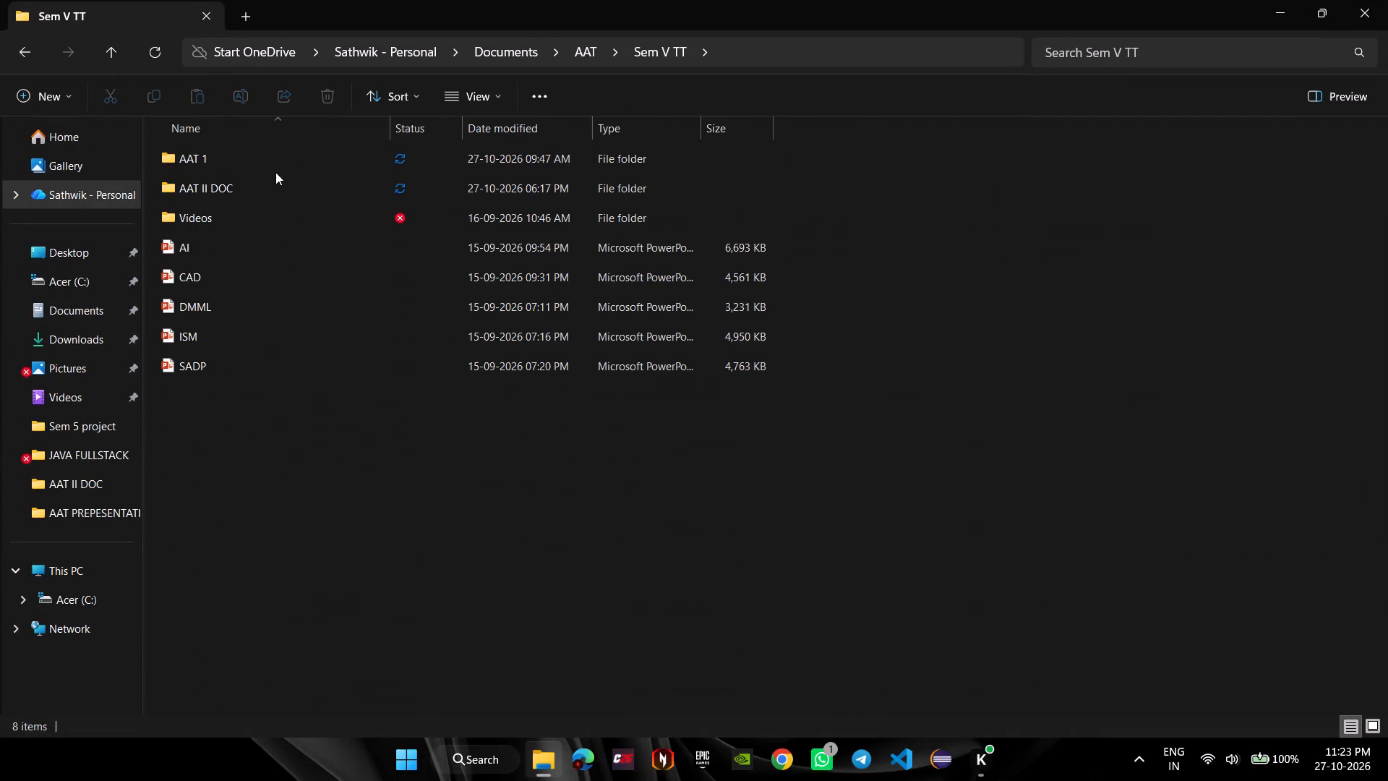
pyautogui.moveTo(270, 200); pyautogui.dragTo(295, 194)
pyautogui.doubleClick(295, 194)
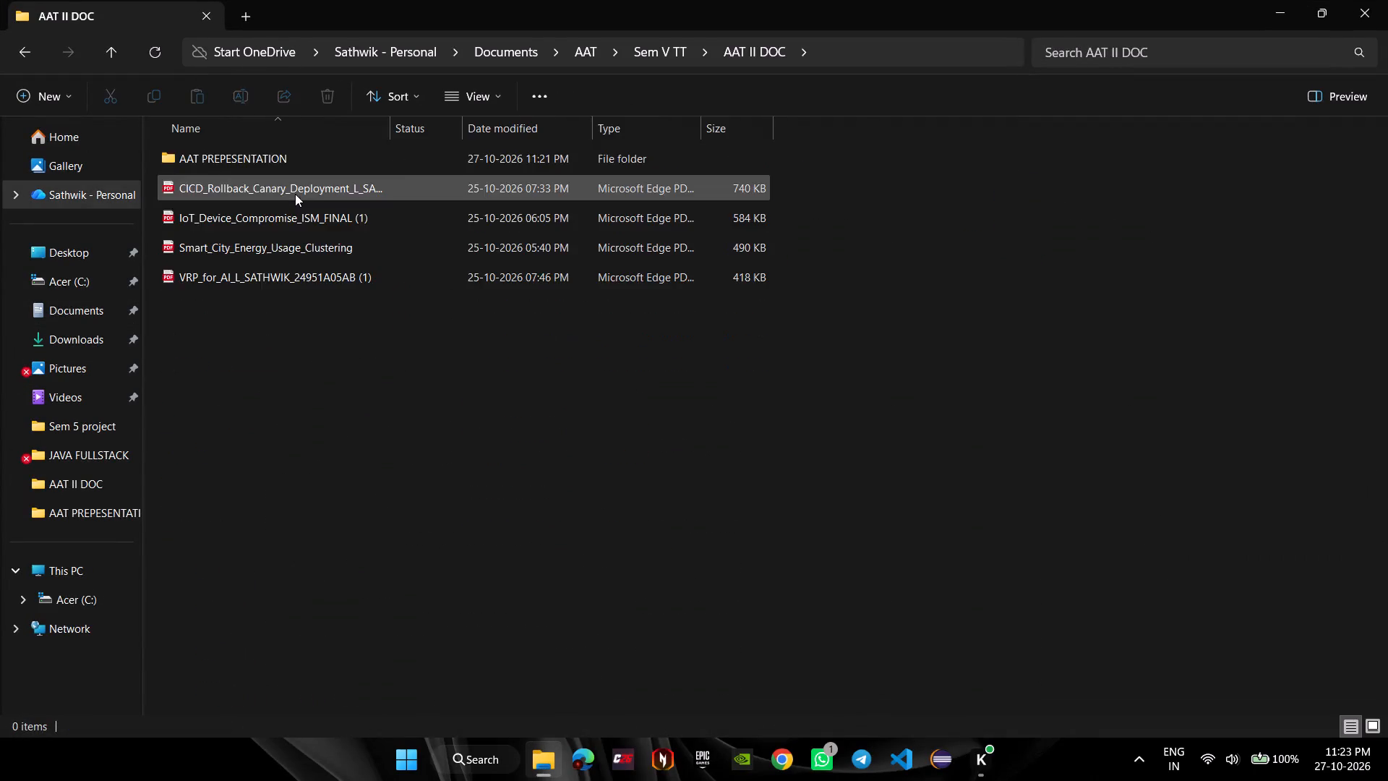
pyautogui.doubleClick(245, 159)
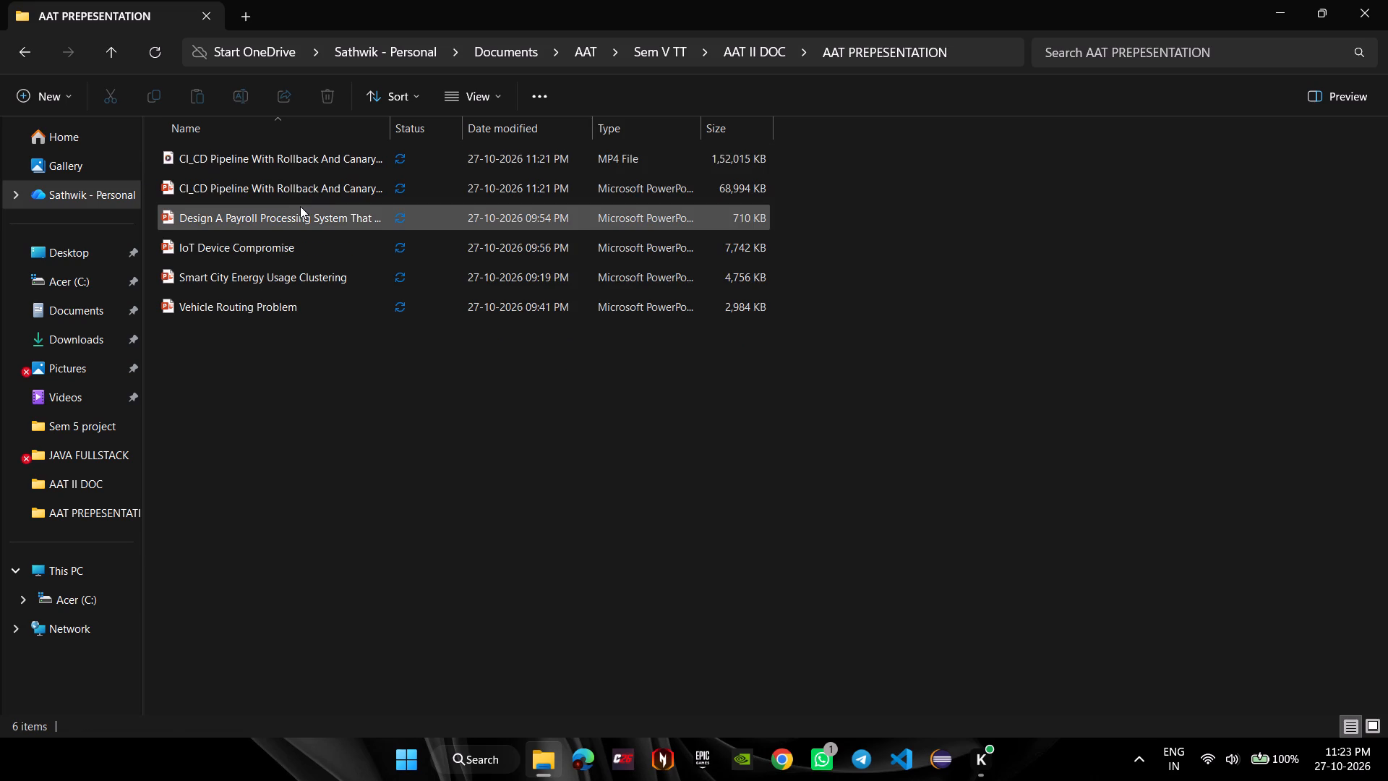
pyautogui.doubleClick(300, 206)
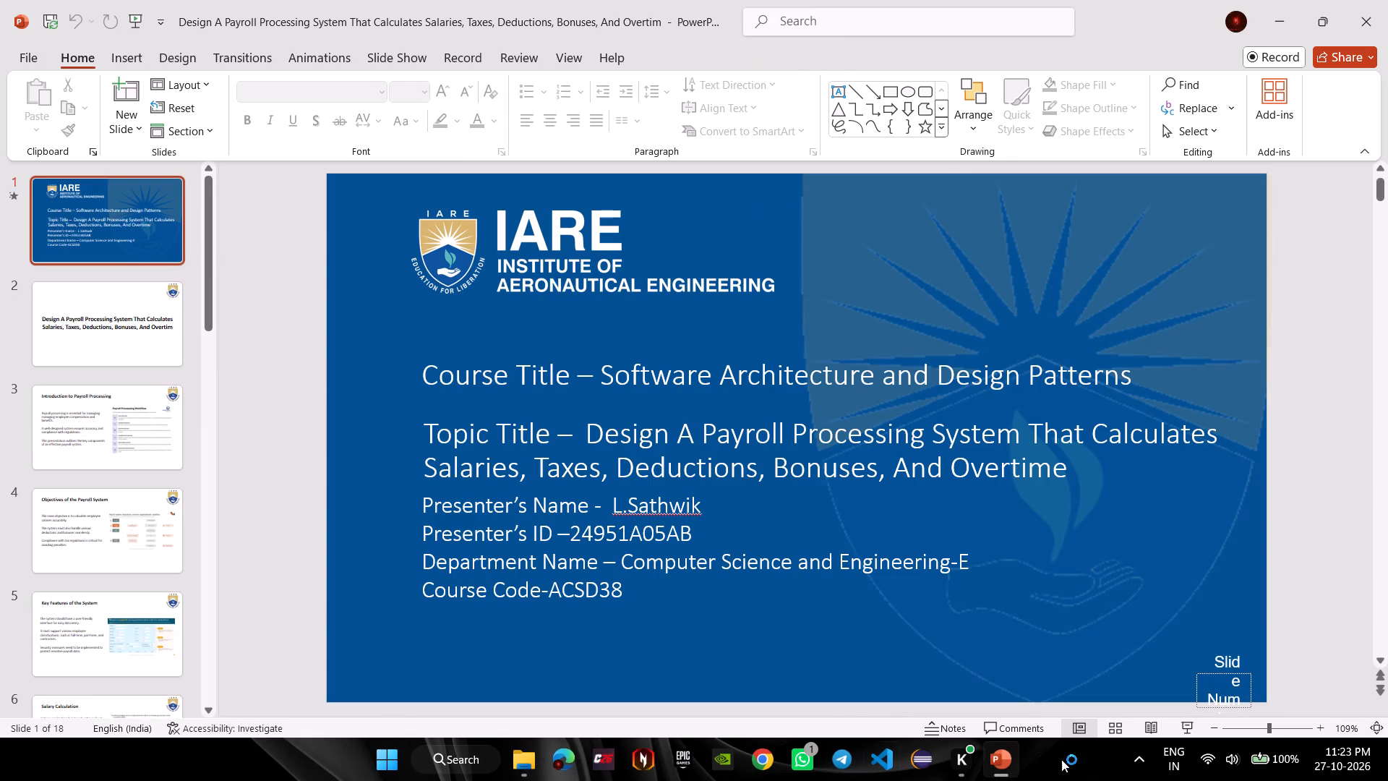
# Record the slide show with the camera view from slide 1, narrating and advancing through the opening title slides.
pyautogui.click(1248, 61)
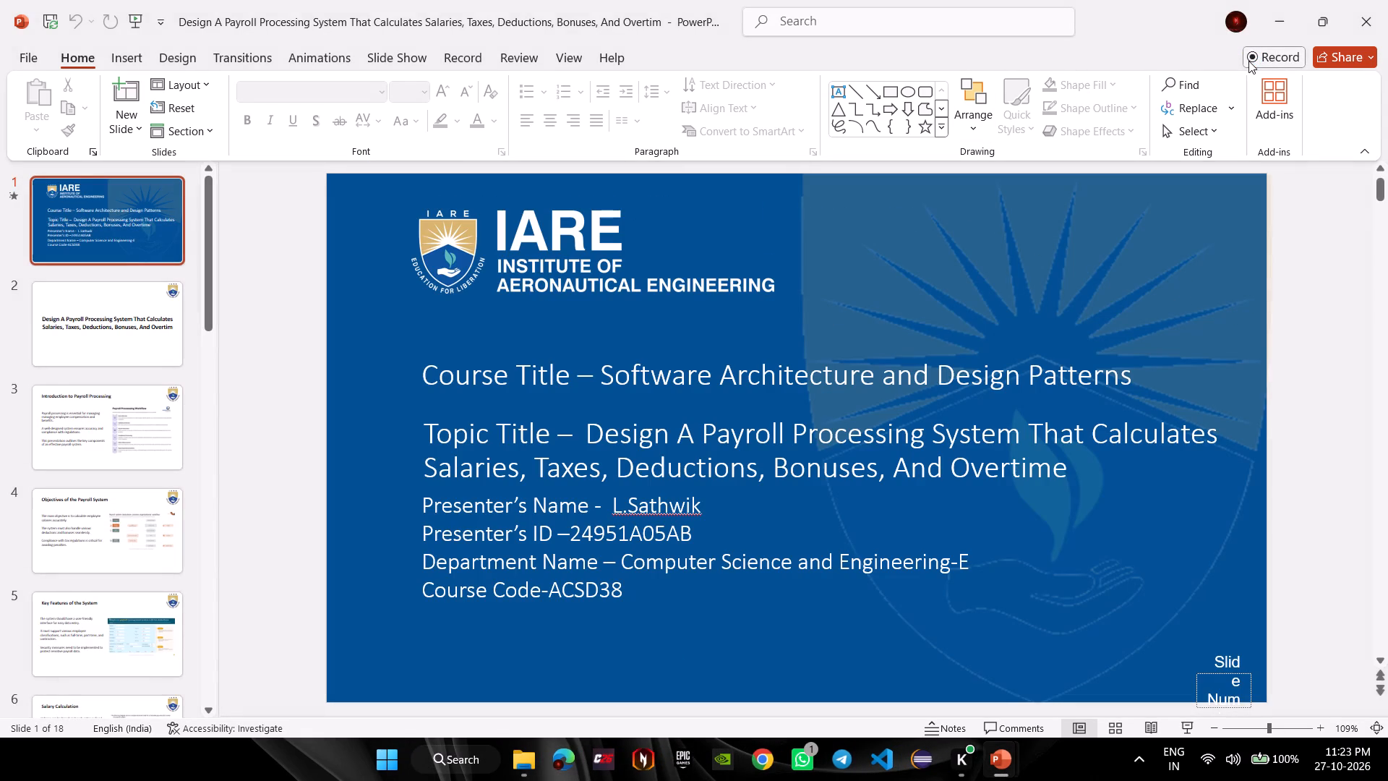
pyautogui.click(1248, 61)
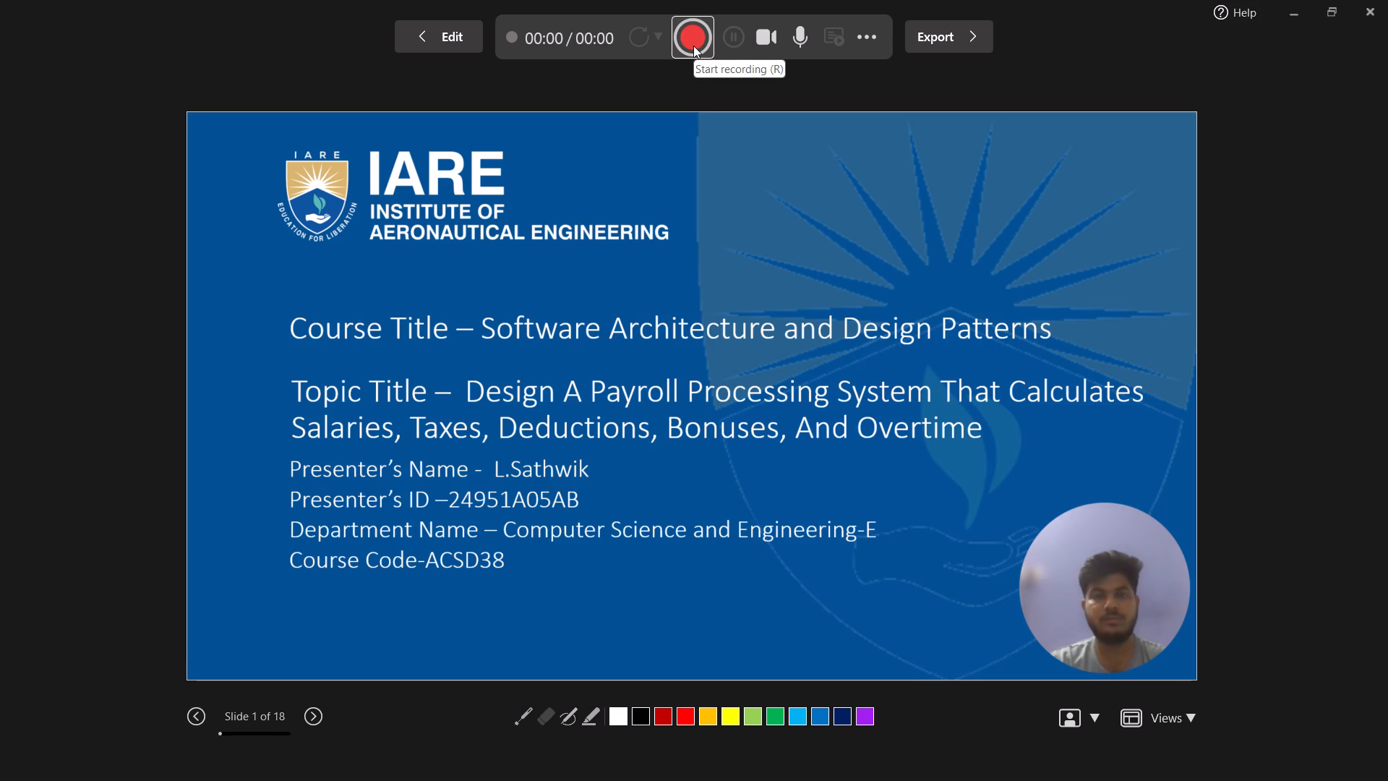
pyautogui.click(693, 46)
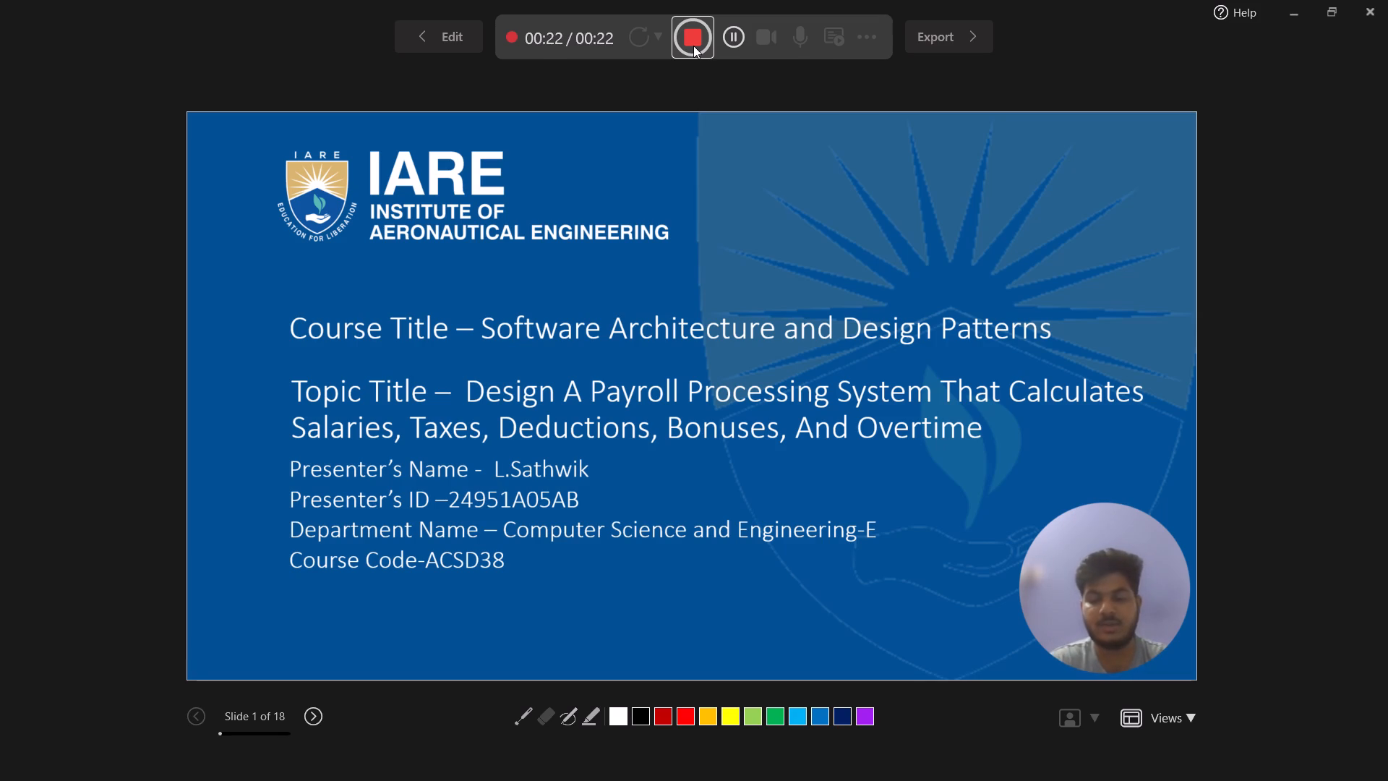
pyautogui.press('Right')
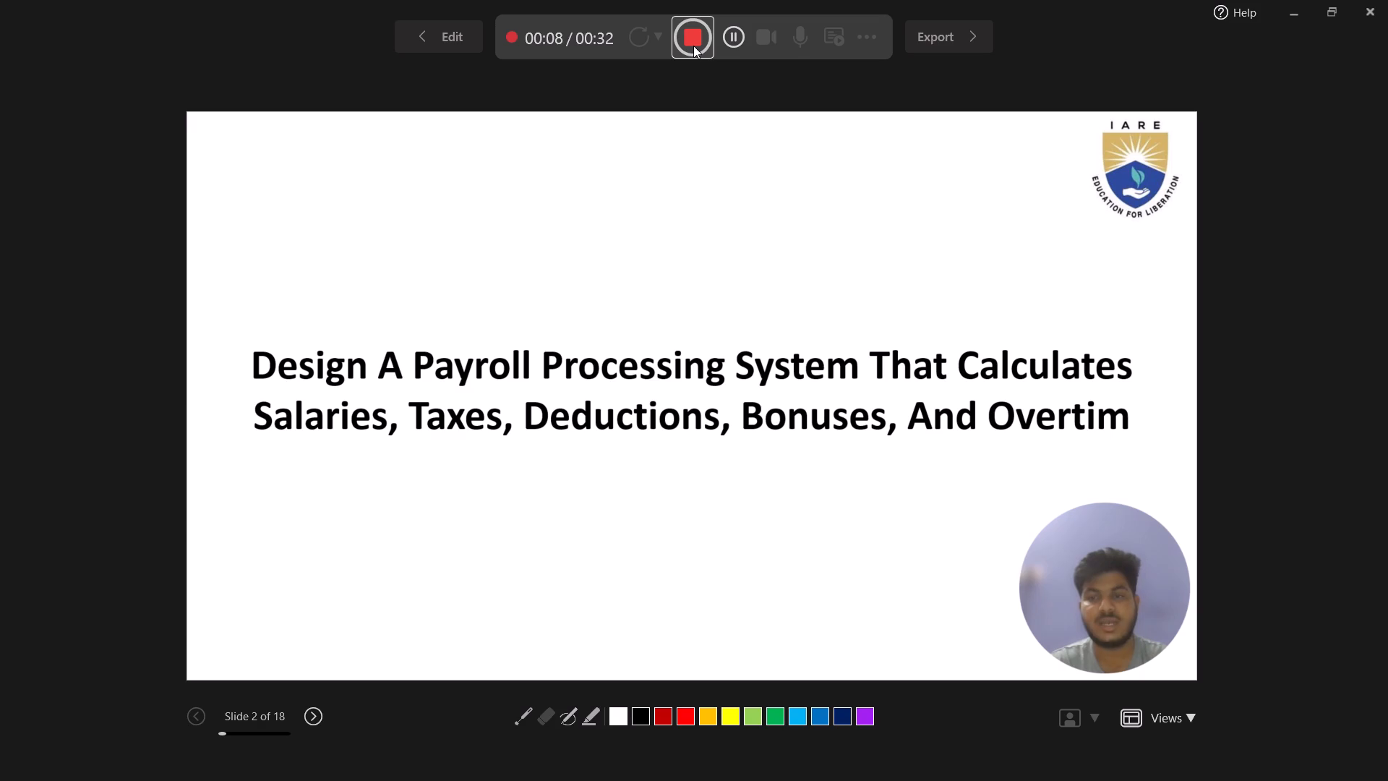
pyautogui.press('Right')
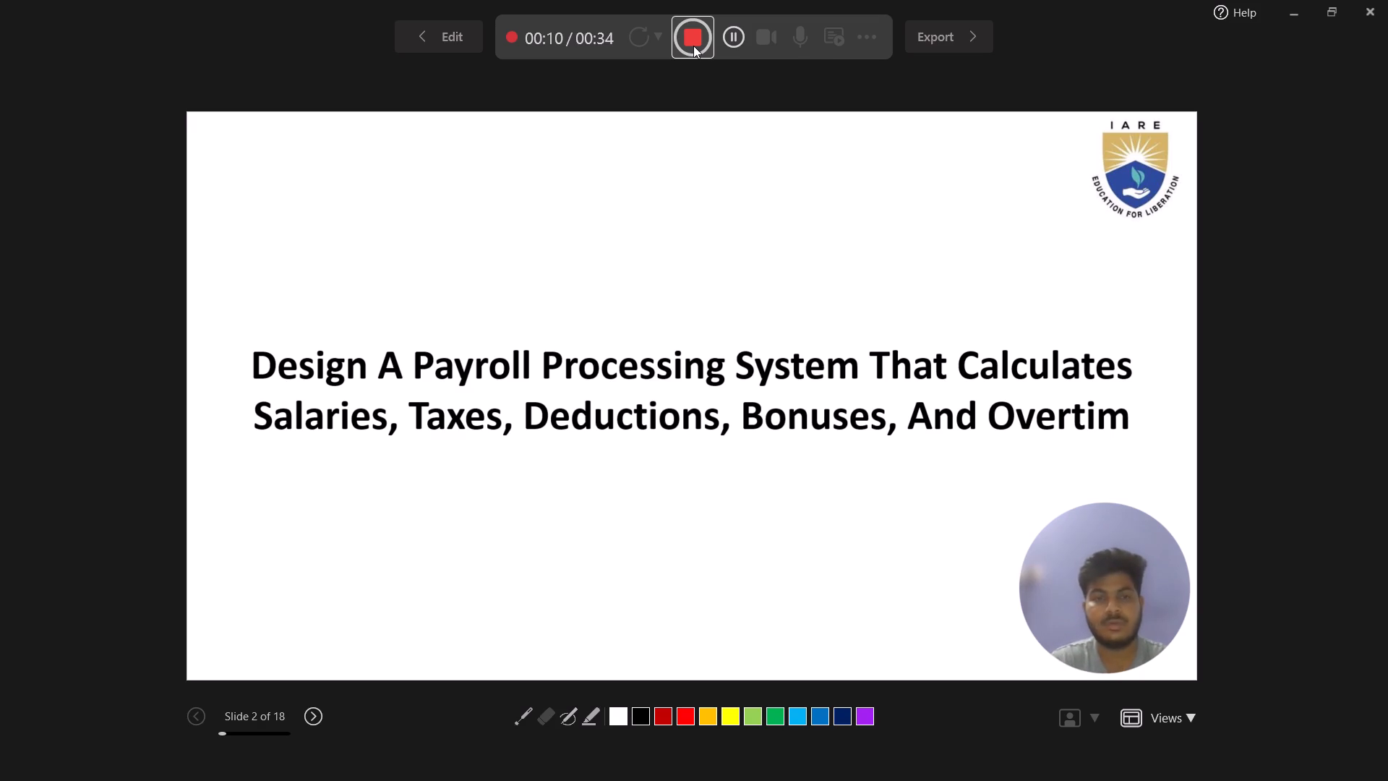
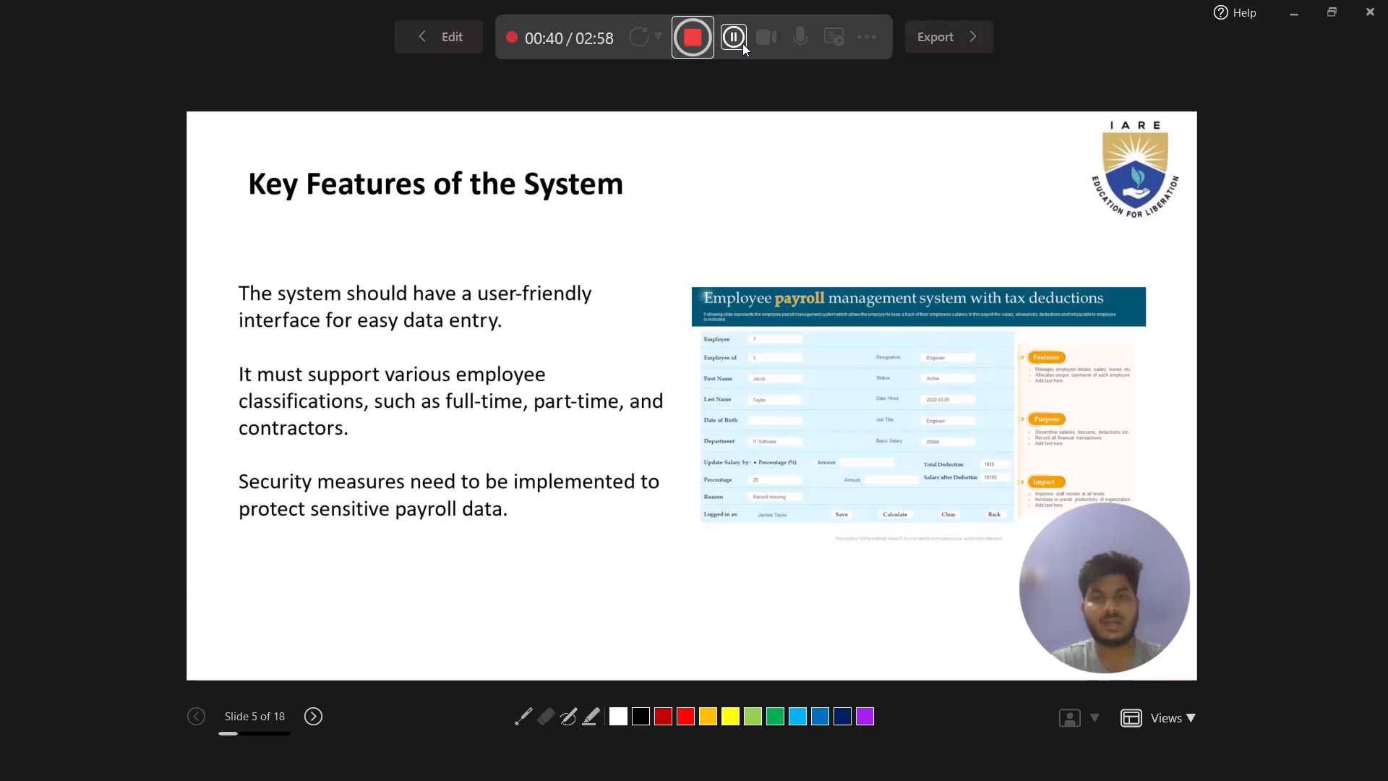
# Pause the recording on the Key Features of the System slide, resume it to finish the narration, and advance to slide 6.
pyautogui.click(742, 43)
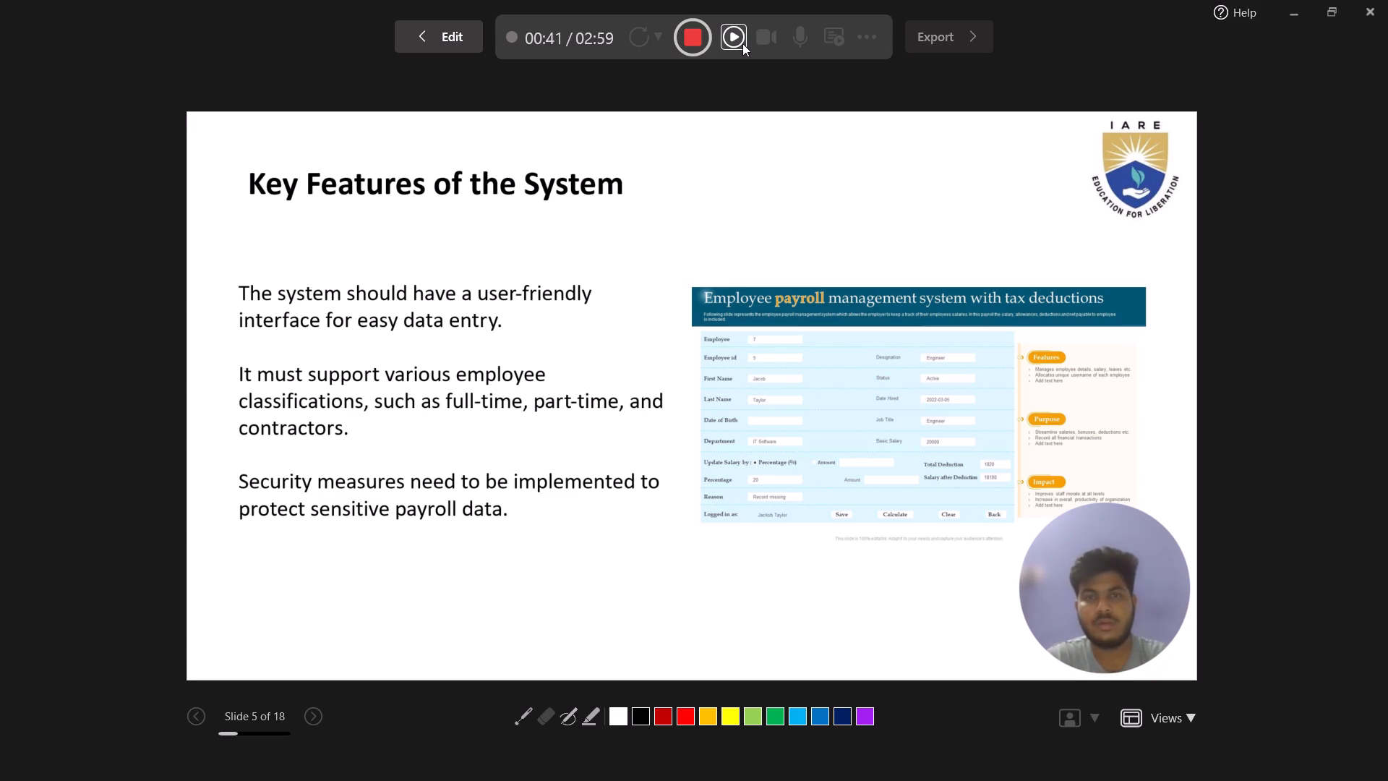
pyautogui.click(742, 43)
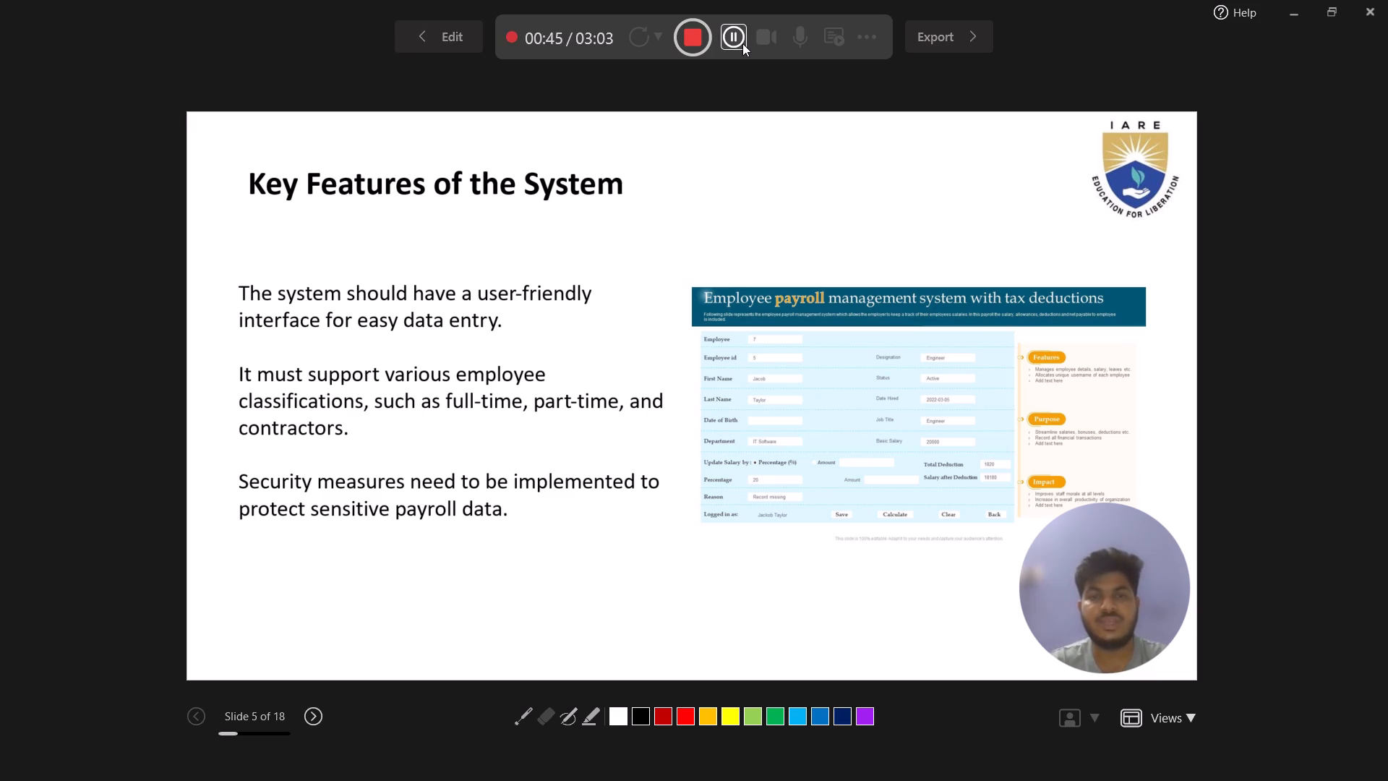
pyautogui.press('Right')
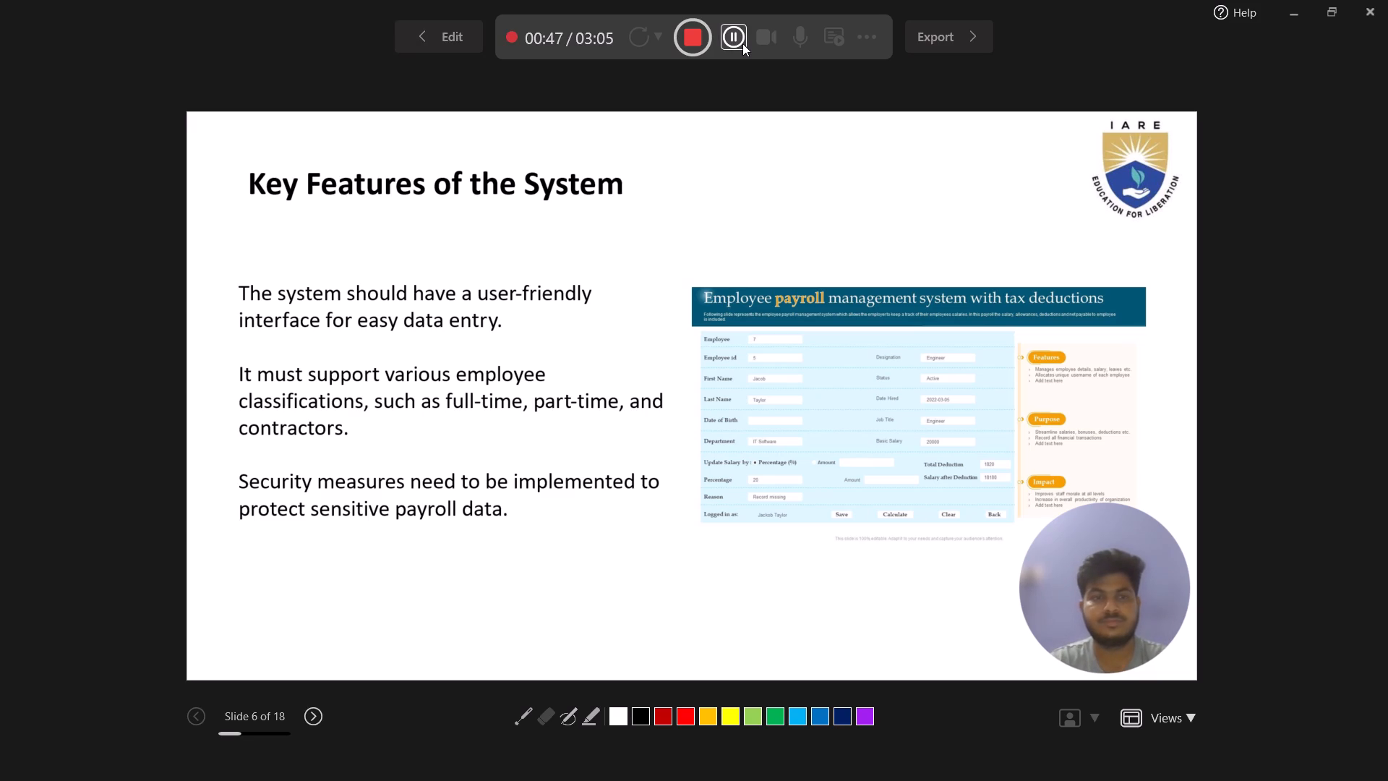
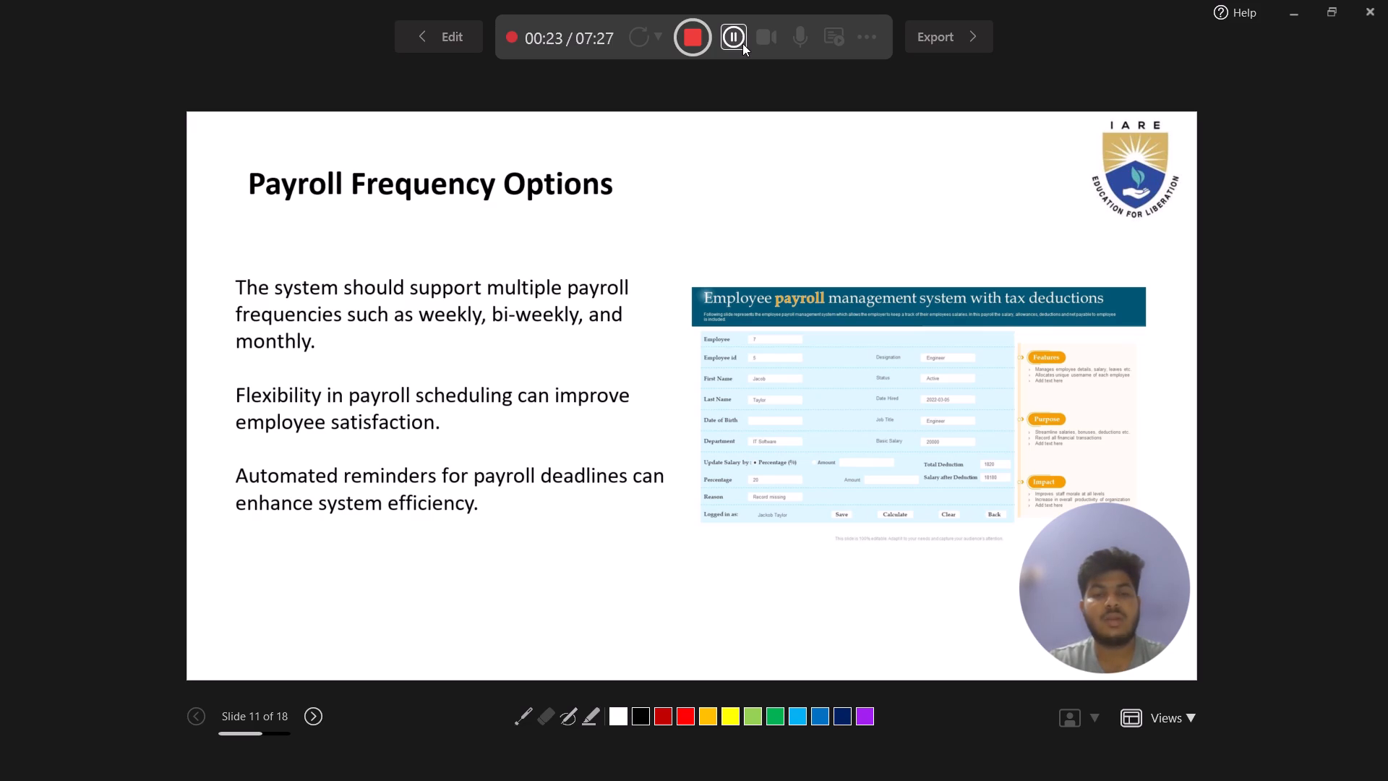
# Pause the recording on the Payroll Frequency Options slide, resume it to finish the narration, and advance to slide 12.
pyautogui.click(742, 43)
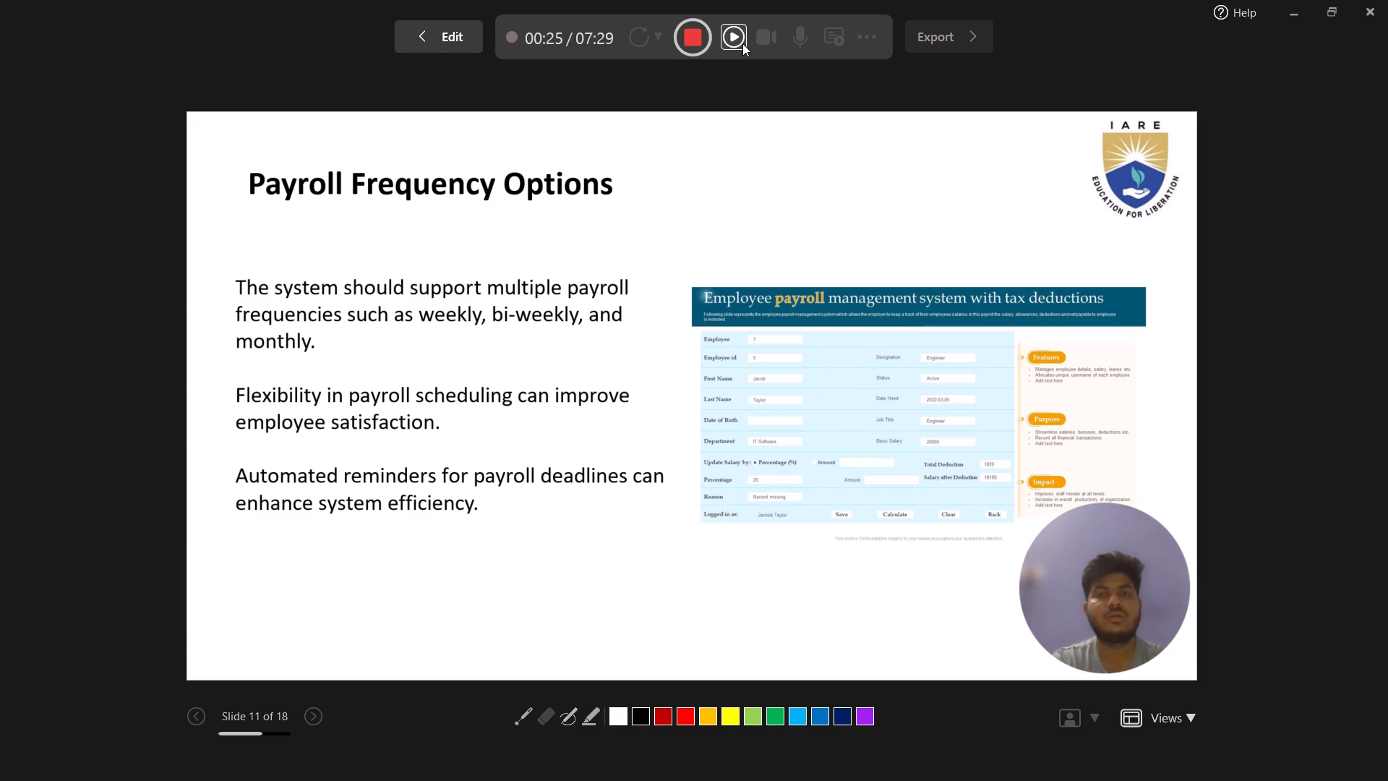
pyautogui.click(742, 43)
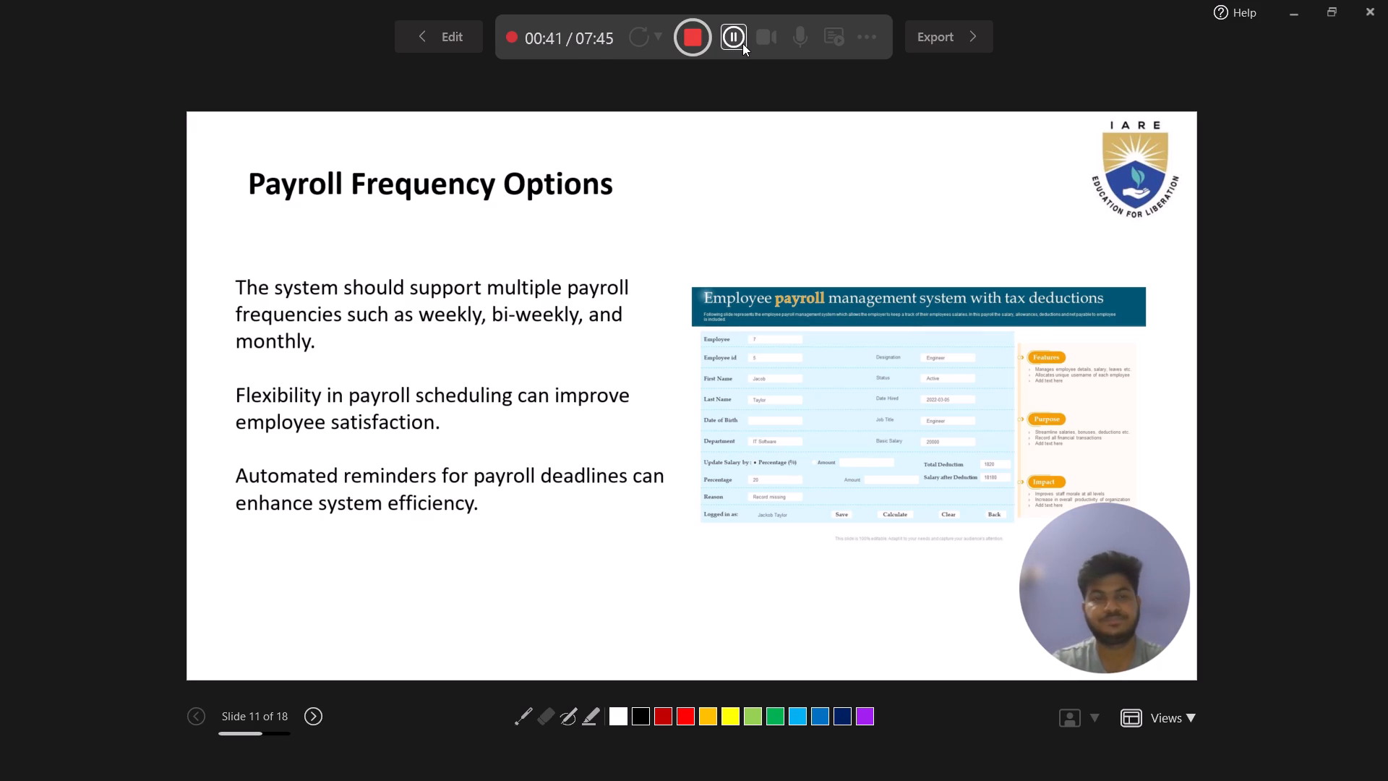
pyautogui.press('Right')
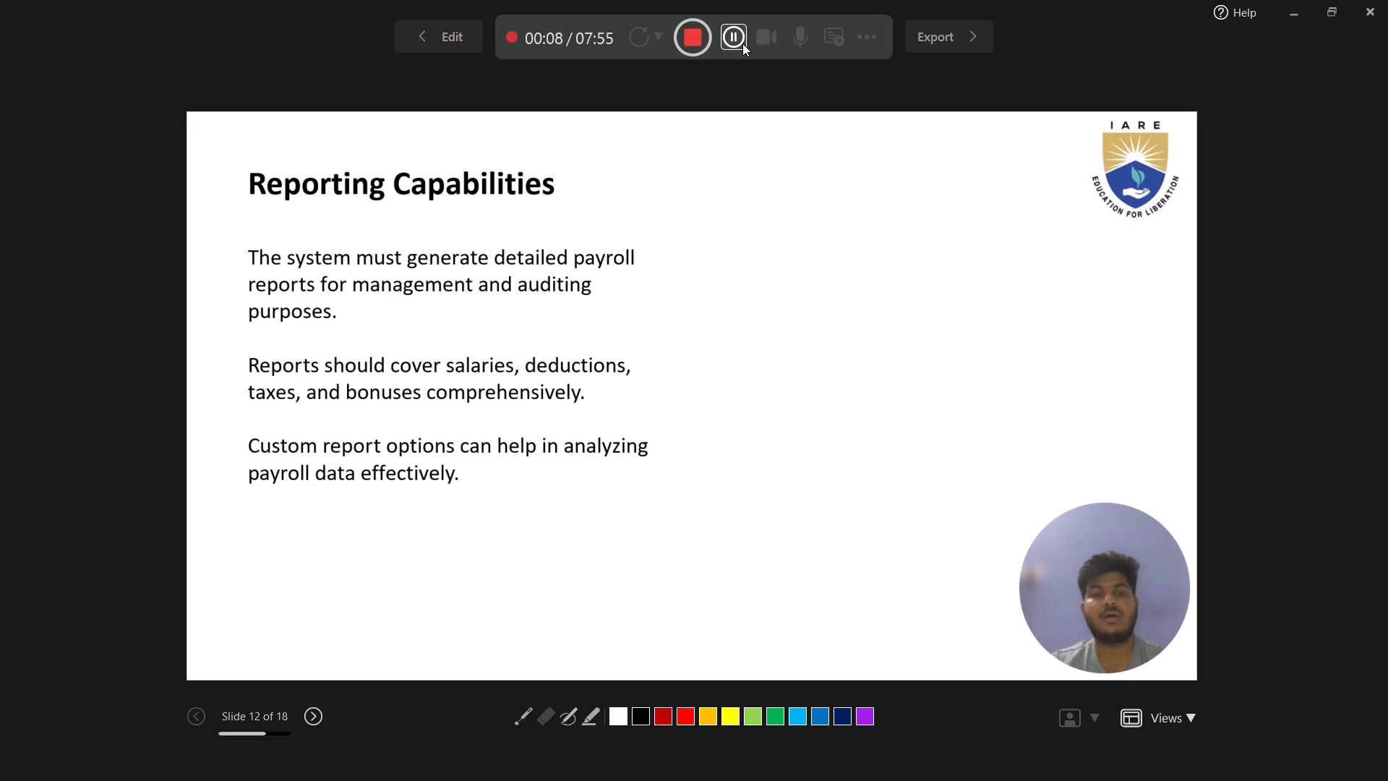
# Record the Reporting Capabilities narration, pausing and resuming the recording twice, and advance to slide 13.
pyautogui.click(742, 43)
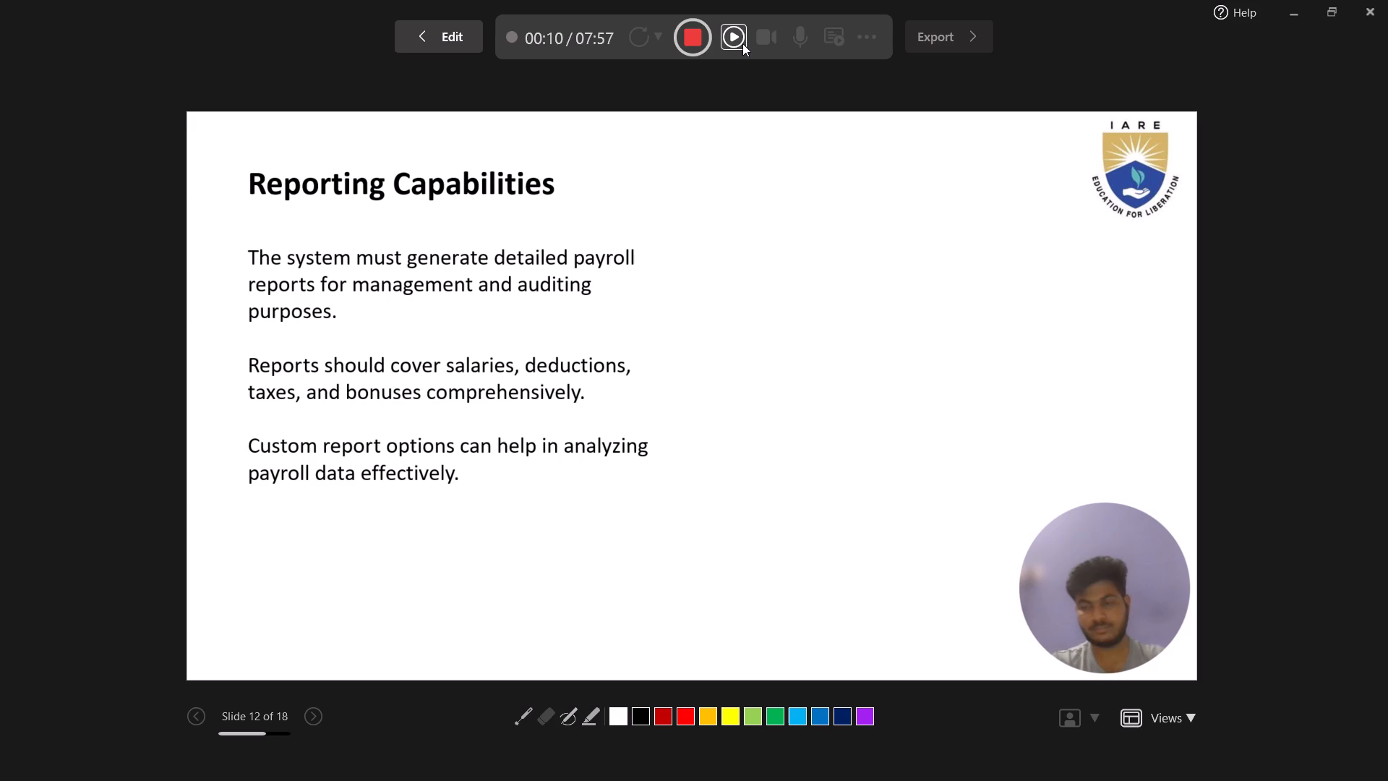
pyautogui.click(742, 43)
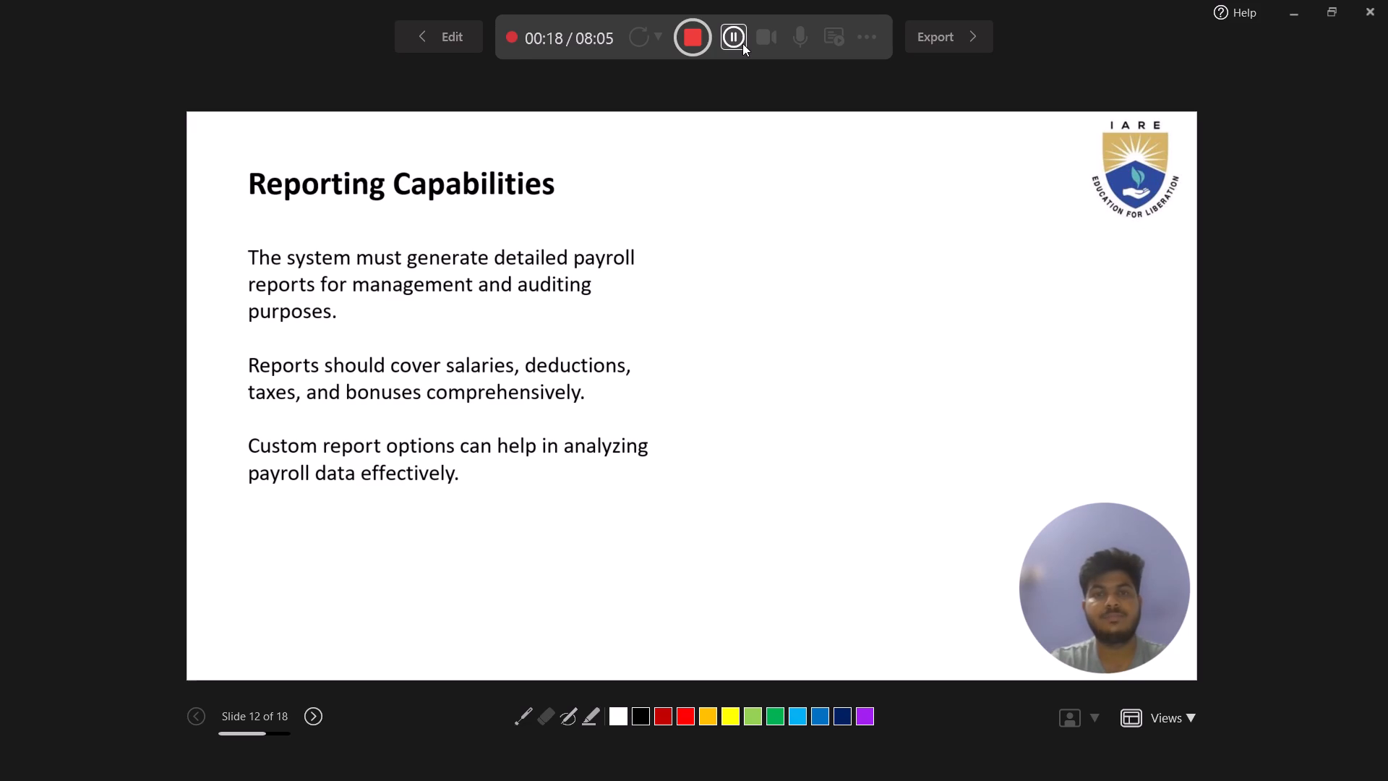
pyautogui.click(742, 43)
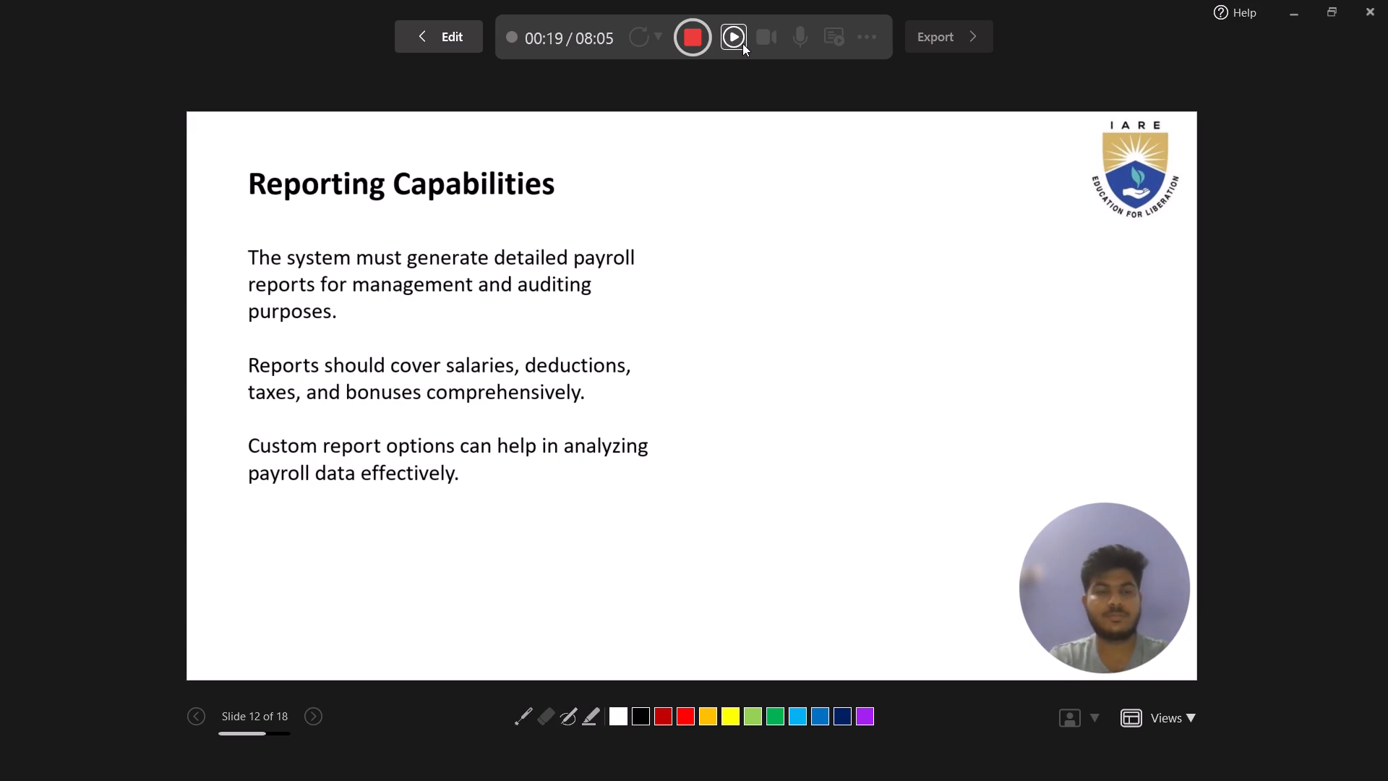
pyautogui.click(742, 43)
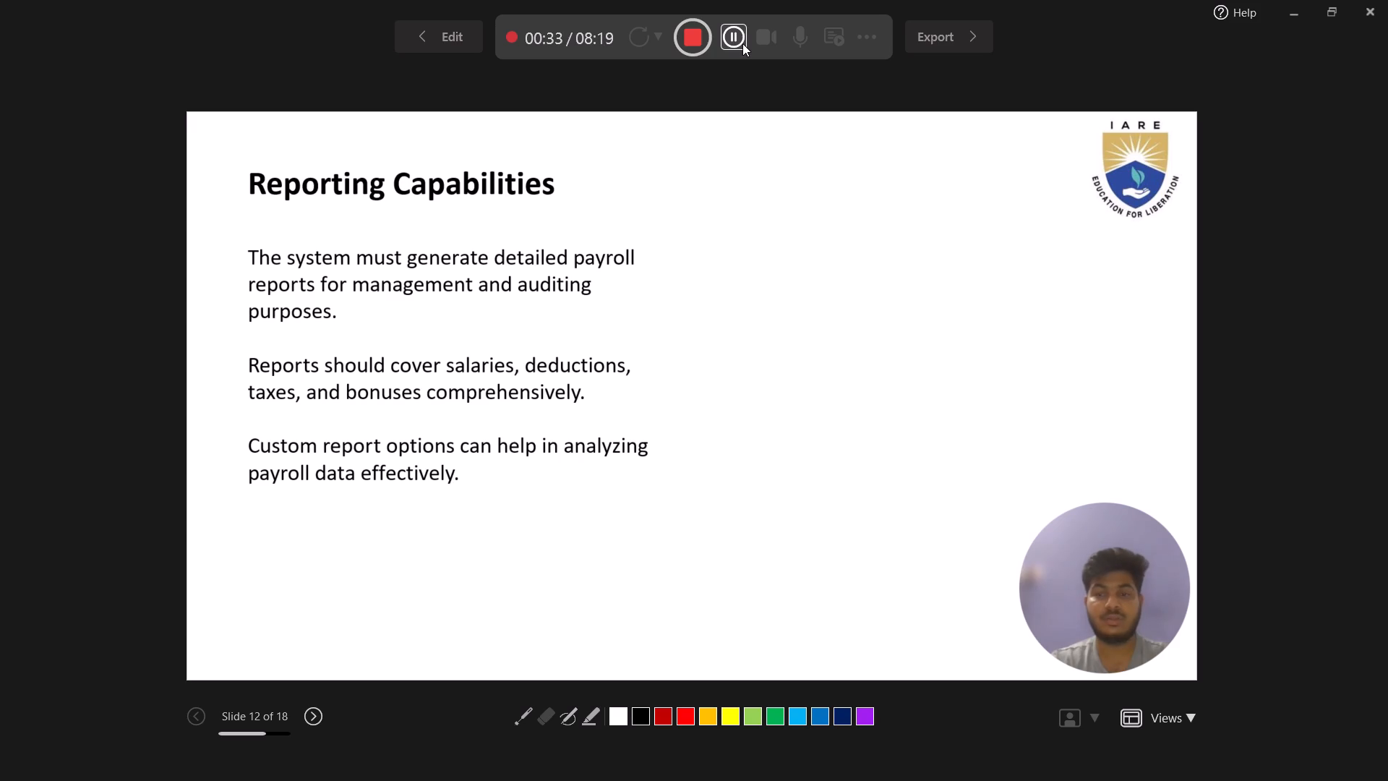
pyautogui.press('Right')
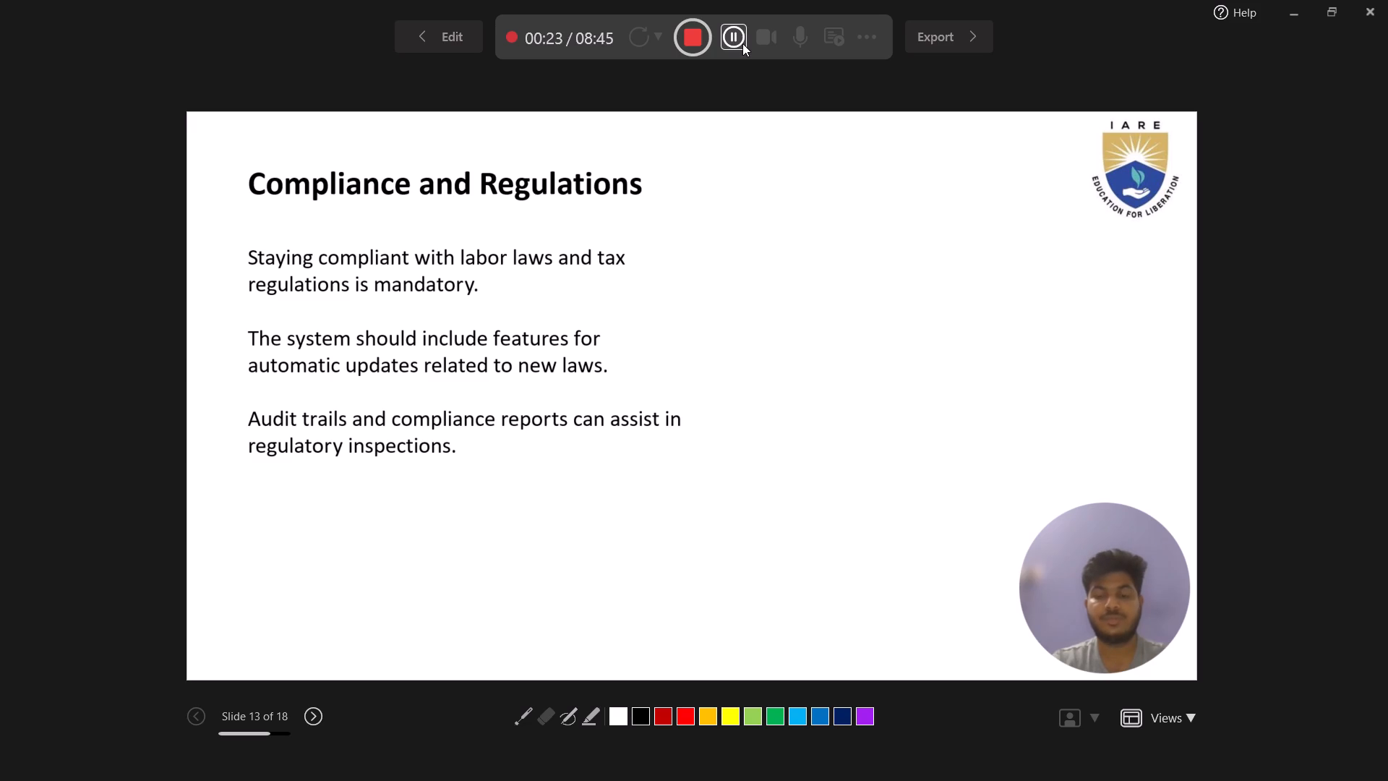
# Finish narrating the Compliance and Regulations slide without pausing and advance to slide 14.
pyautogui.press('Right')
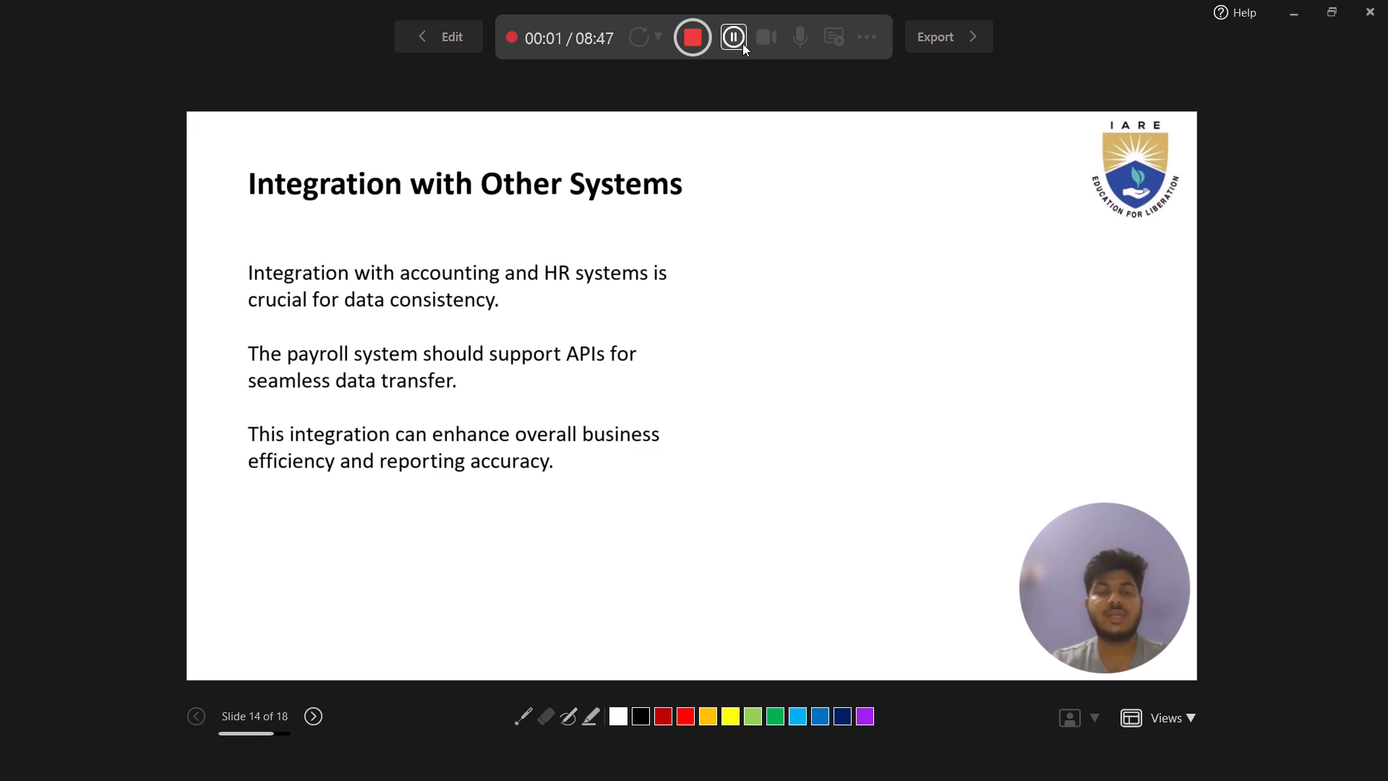
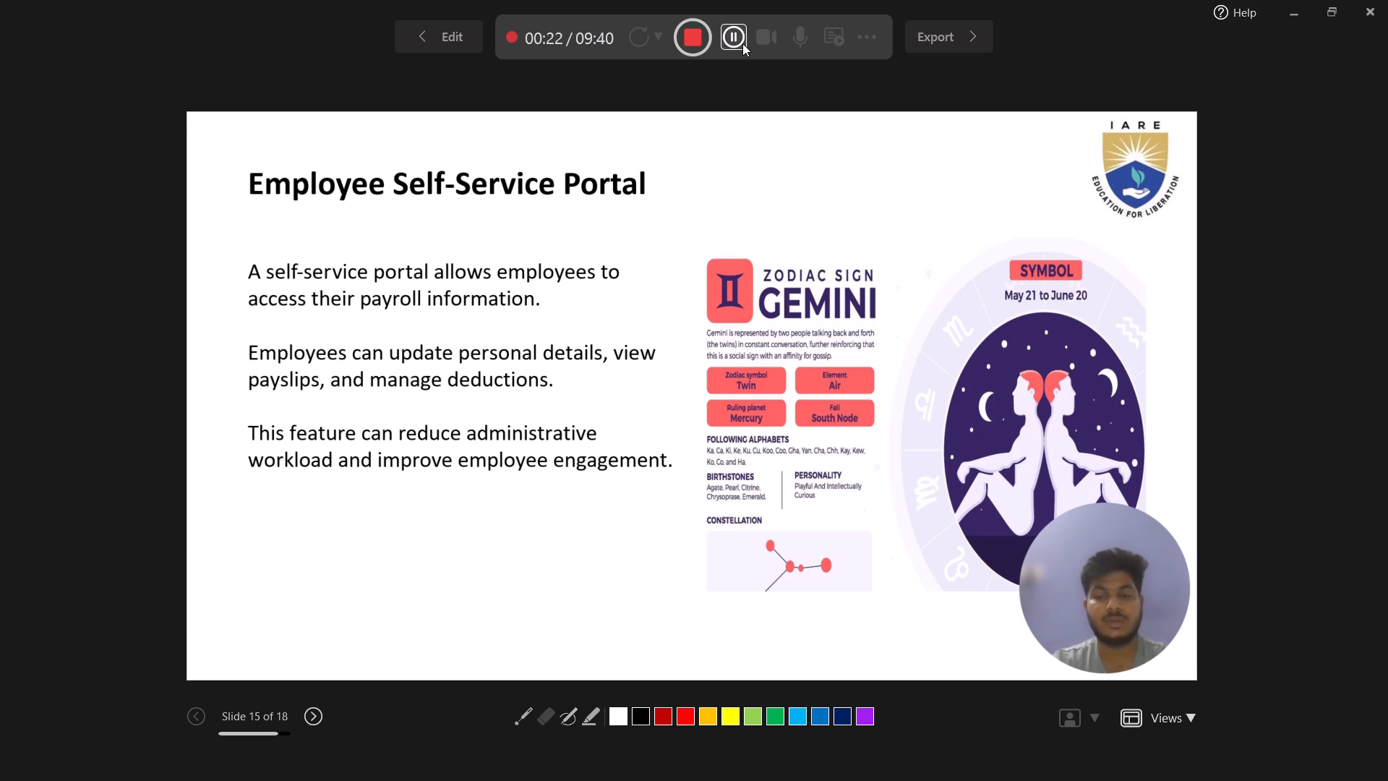
# Record the narration for slides 15 to 17 without pausing, advancing through to the Conclusion and Future Enhancements slide.
pyautogui.press('Right')
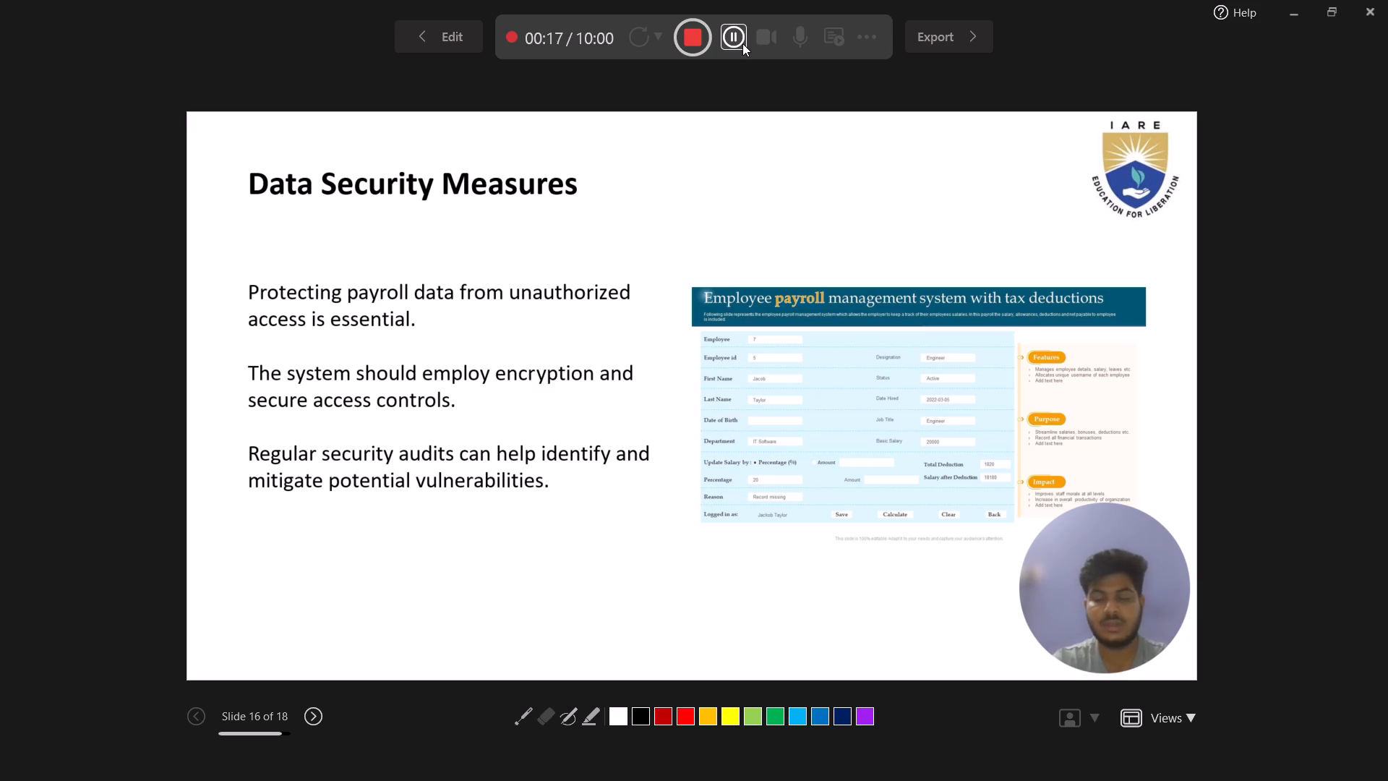
pyautogui.press('Right')
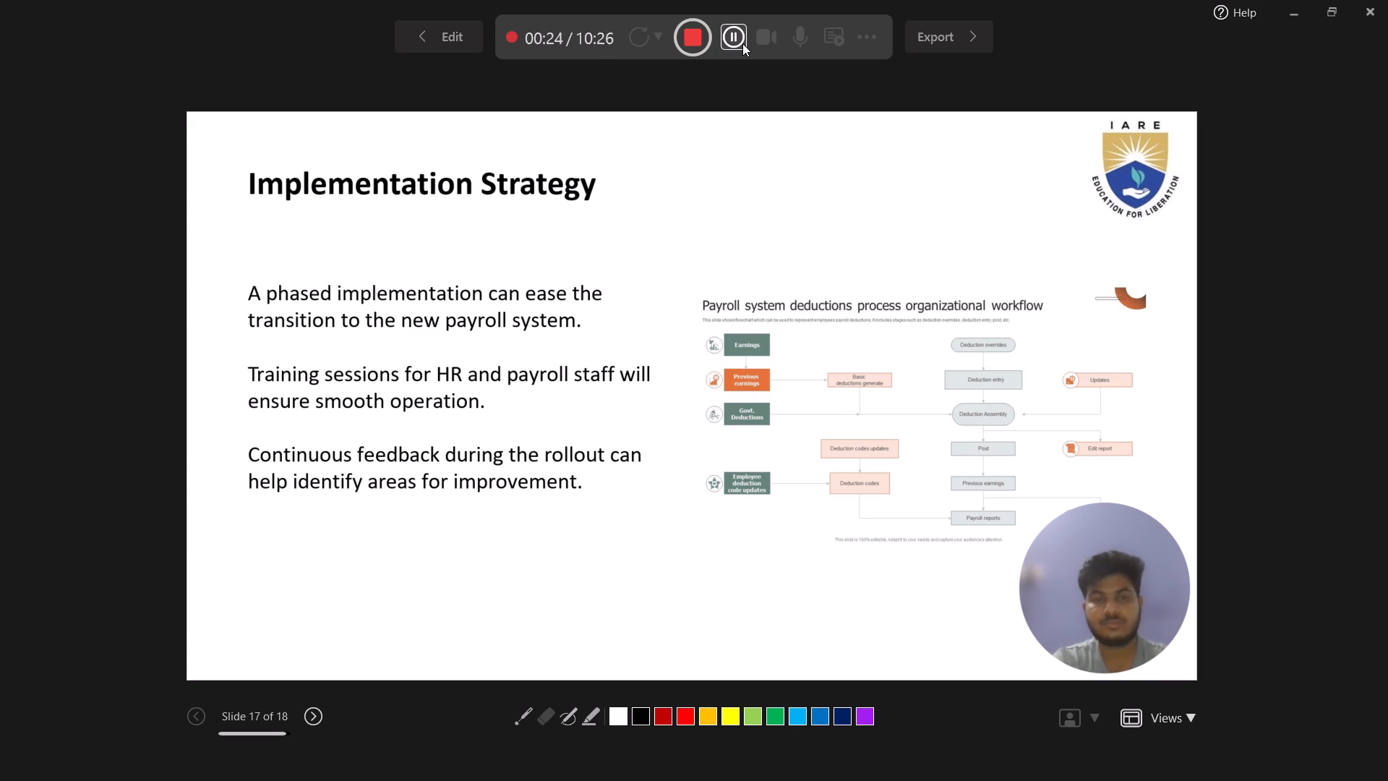
pyautogui.press('Right')
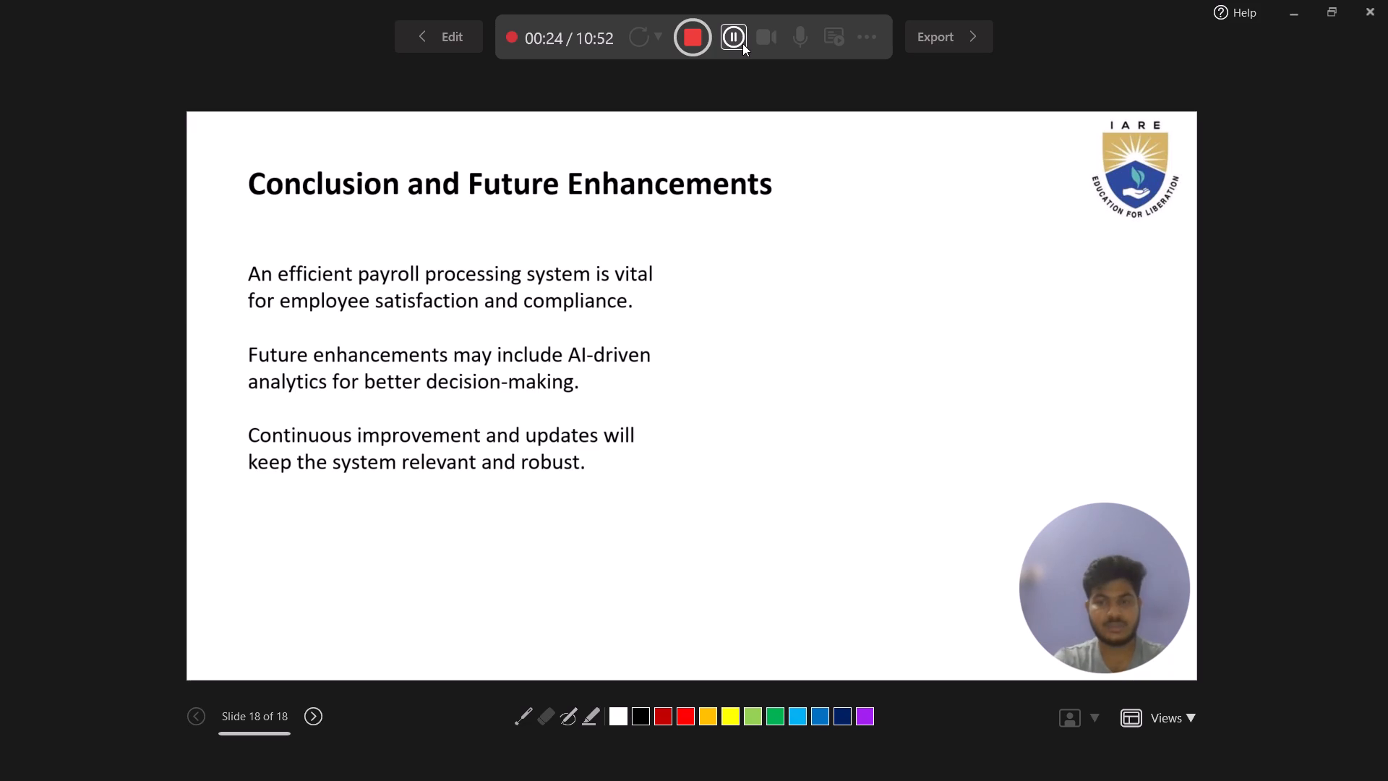
# Finish narrating the Conclusion and Future Enhancements slide, pause, and stop the recording.
pyautogui.click(742, 43)
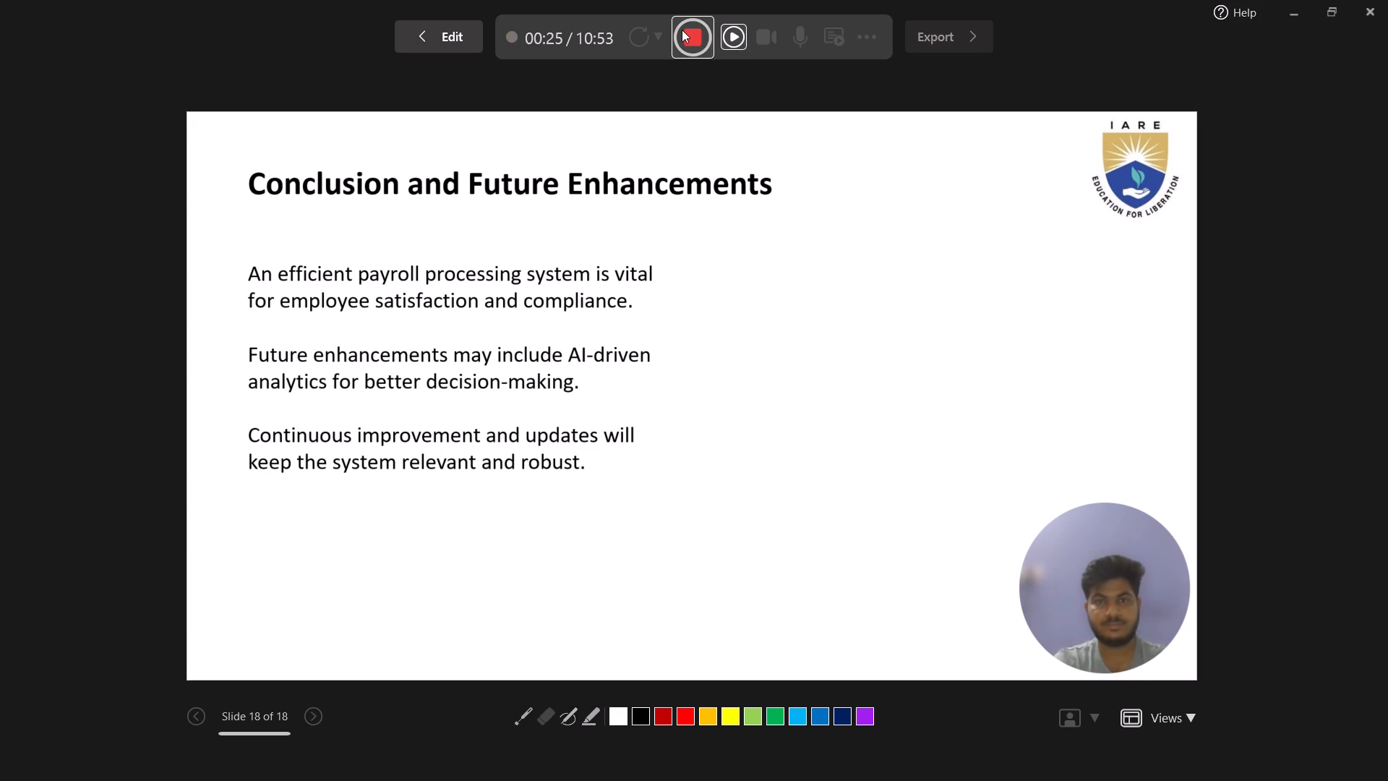
pyautogui.click(682, 30)
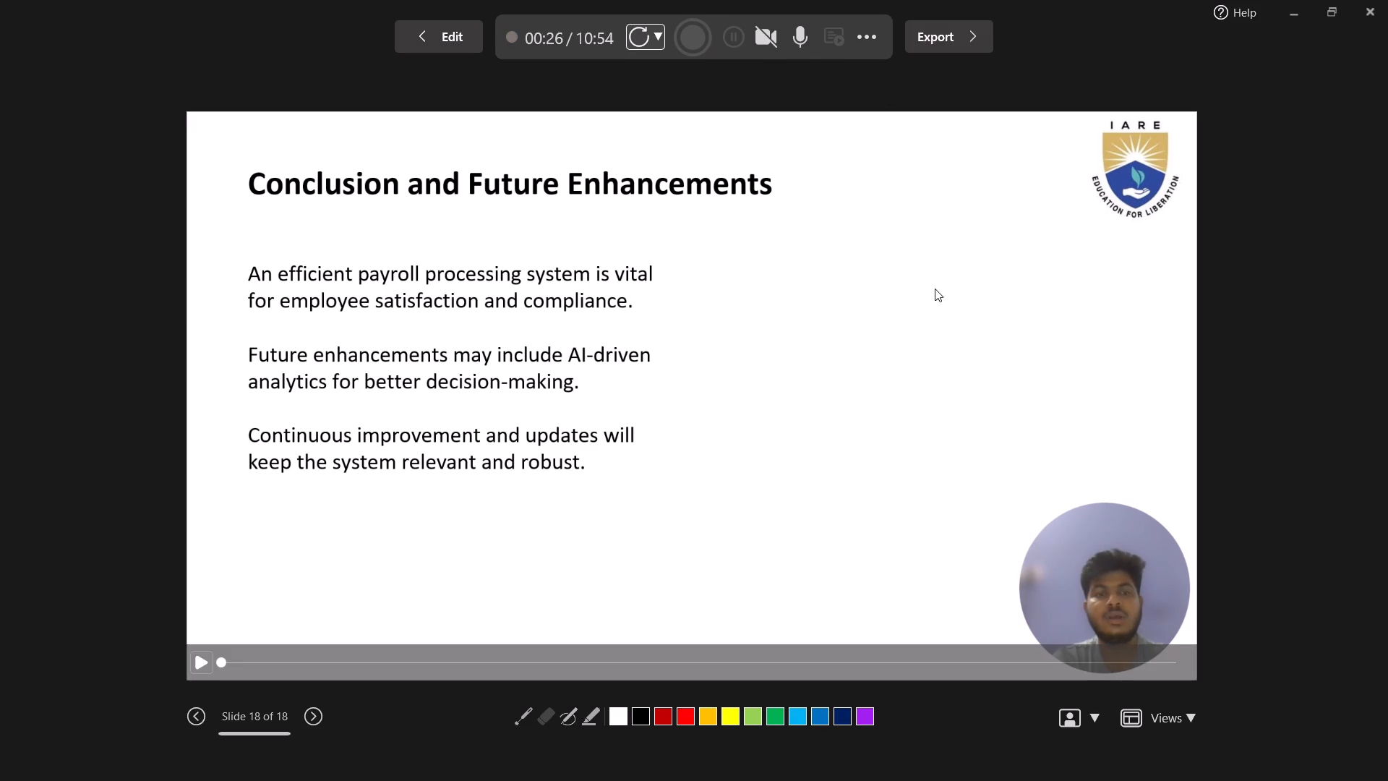
# Export the recorded presentation as a Full HD (1080p) MP4 video, keeping the suggested file name and location.
pyautogui.click(861, 34)
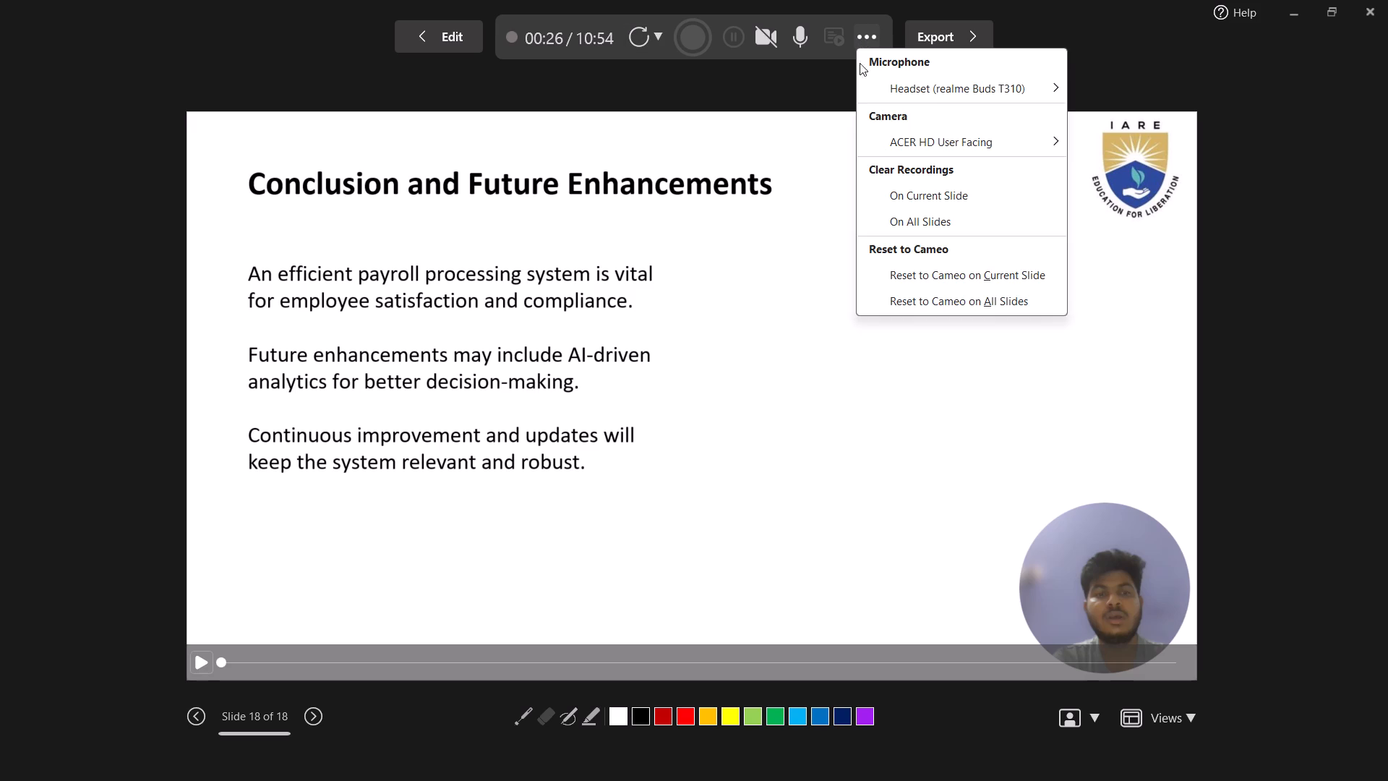
pyautogui.click(942, 25)
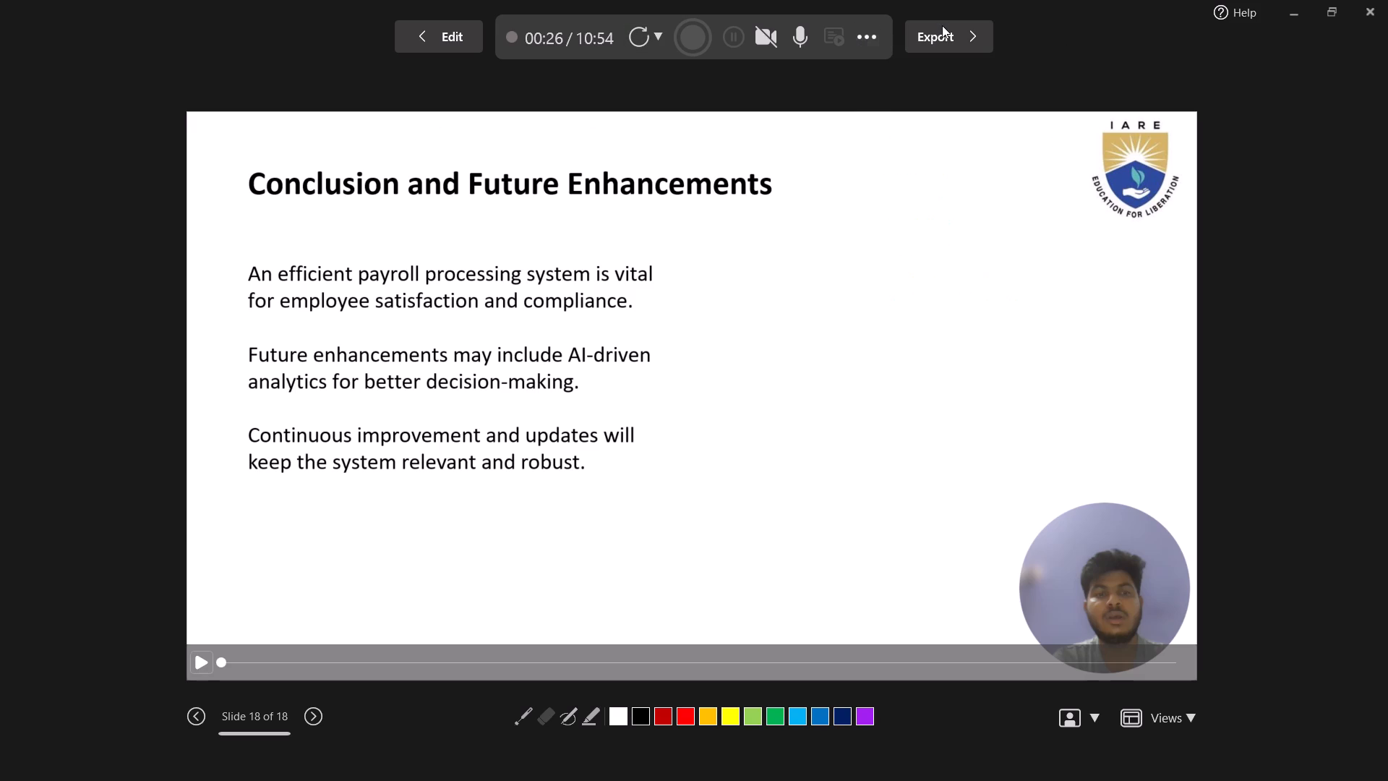
pyautogui.click(963, 46)
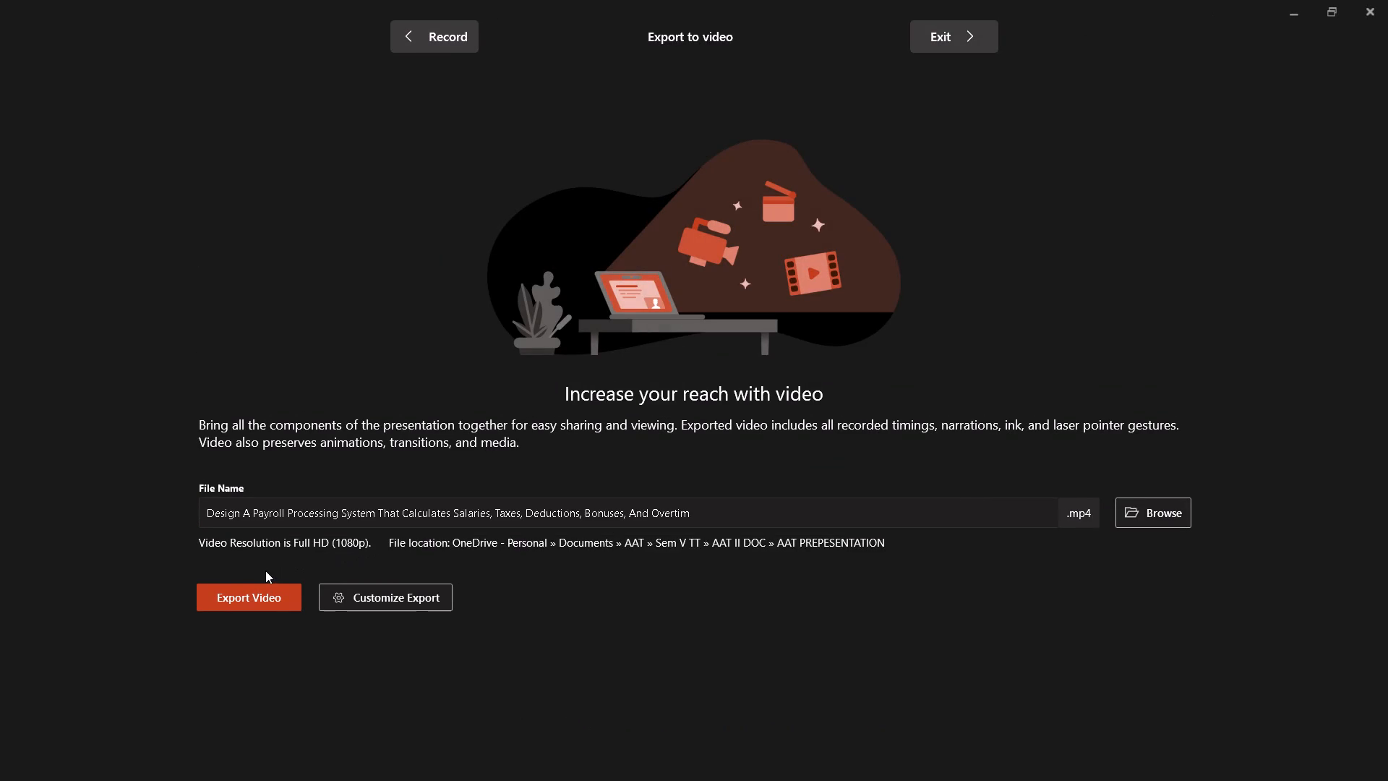
pyautogui.click(231, 592)
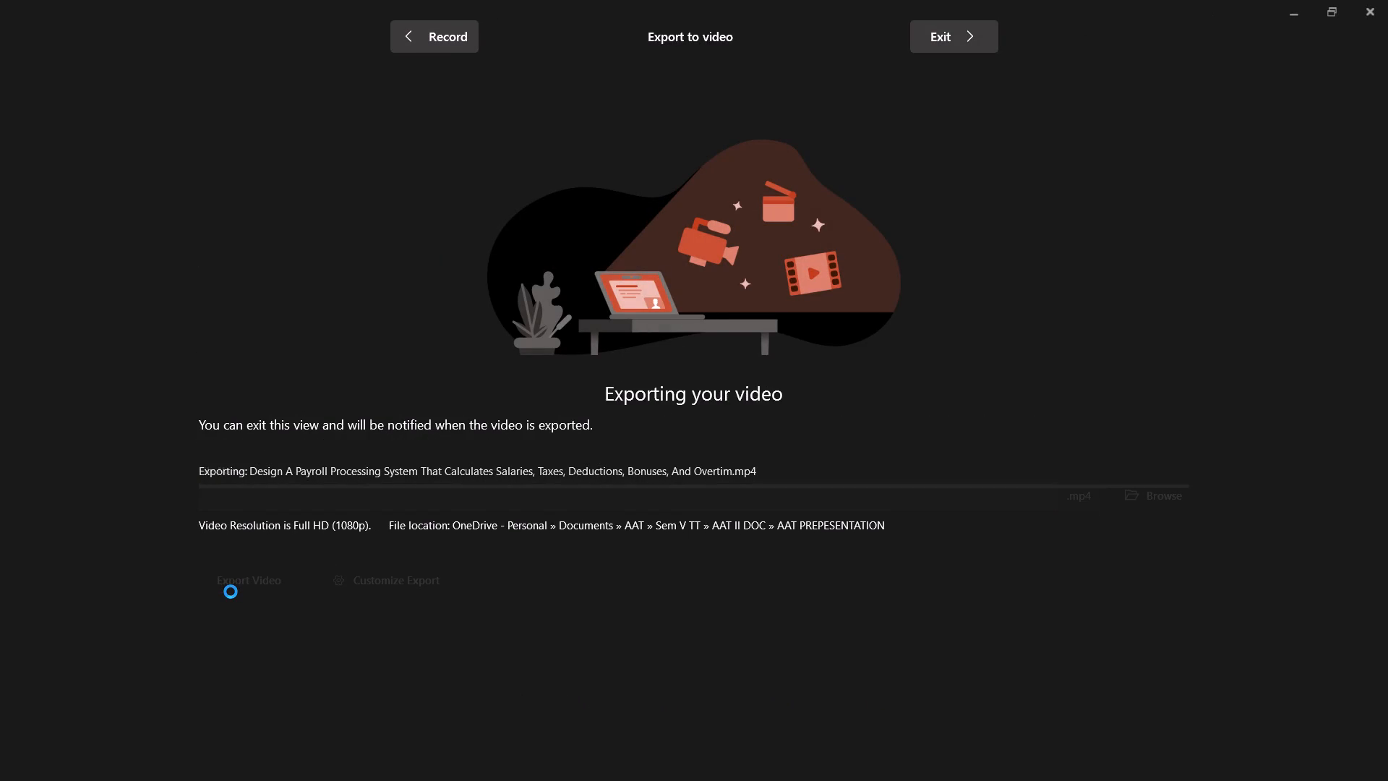
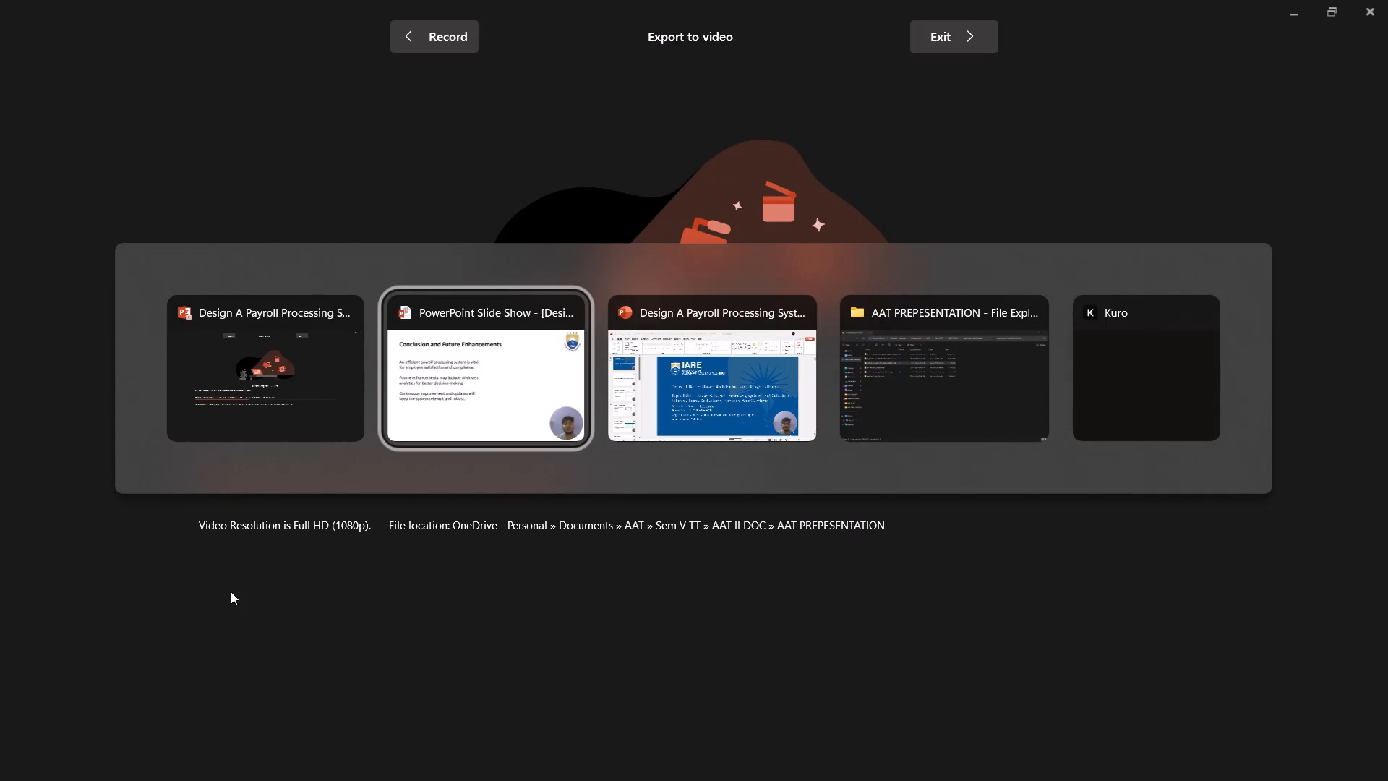
# Switch to the AAT PREPESENTATION folder in File Explorer to look at the export location.
pyautogui.hotkey('alt', 'Tab')
pyautogui.hotkey('alt', 'Tab')
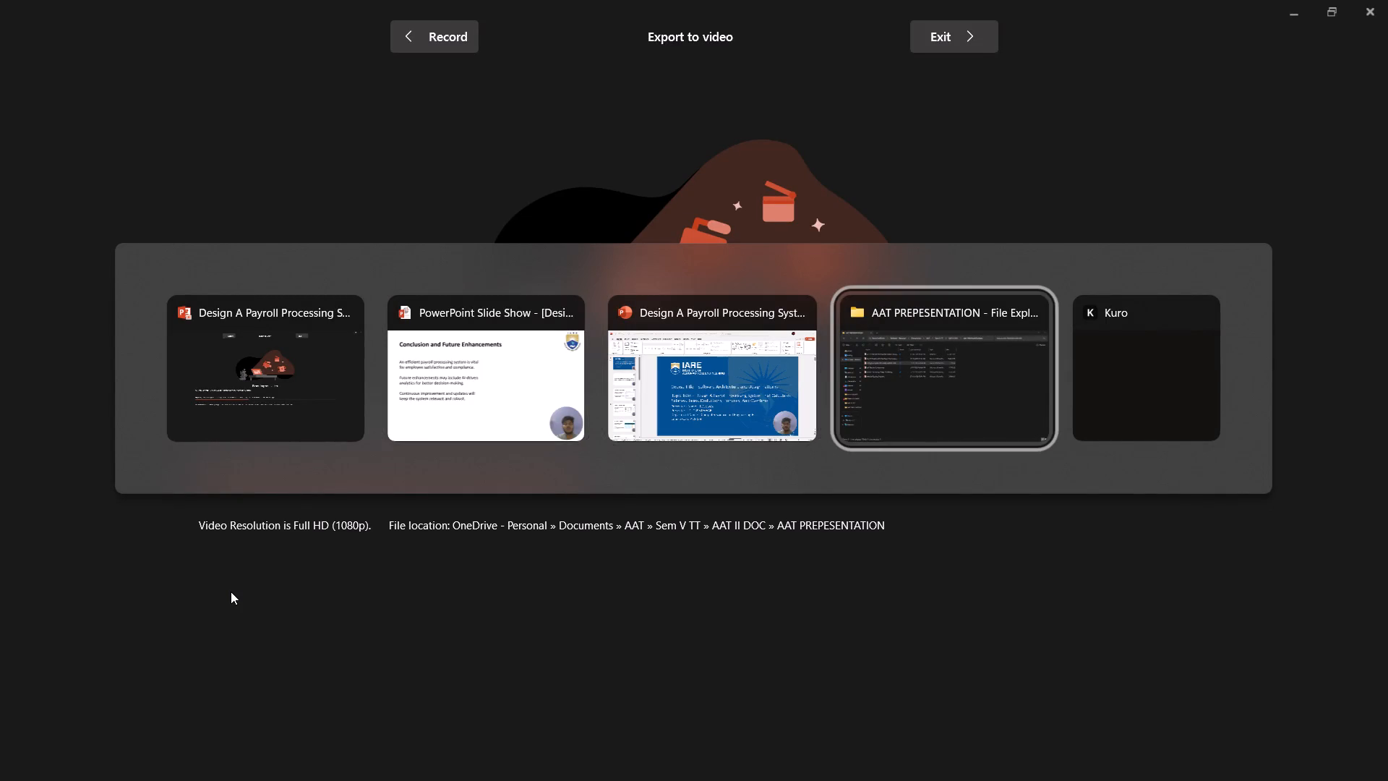
# Switch from File Explorer to the PowerPoint slide show window with the Conclusion and Future Enhancements slide.
pyautogui.hotkey('alt', 'Tab')
pyautogui.hotkey('alt', 'Tab')
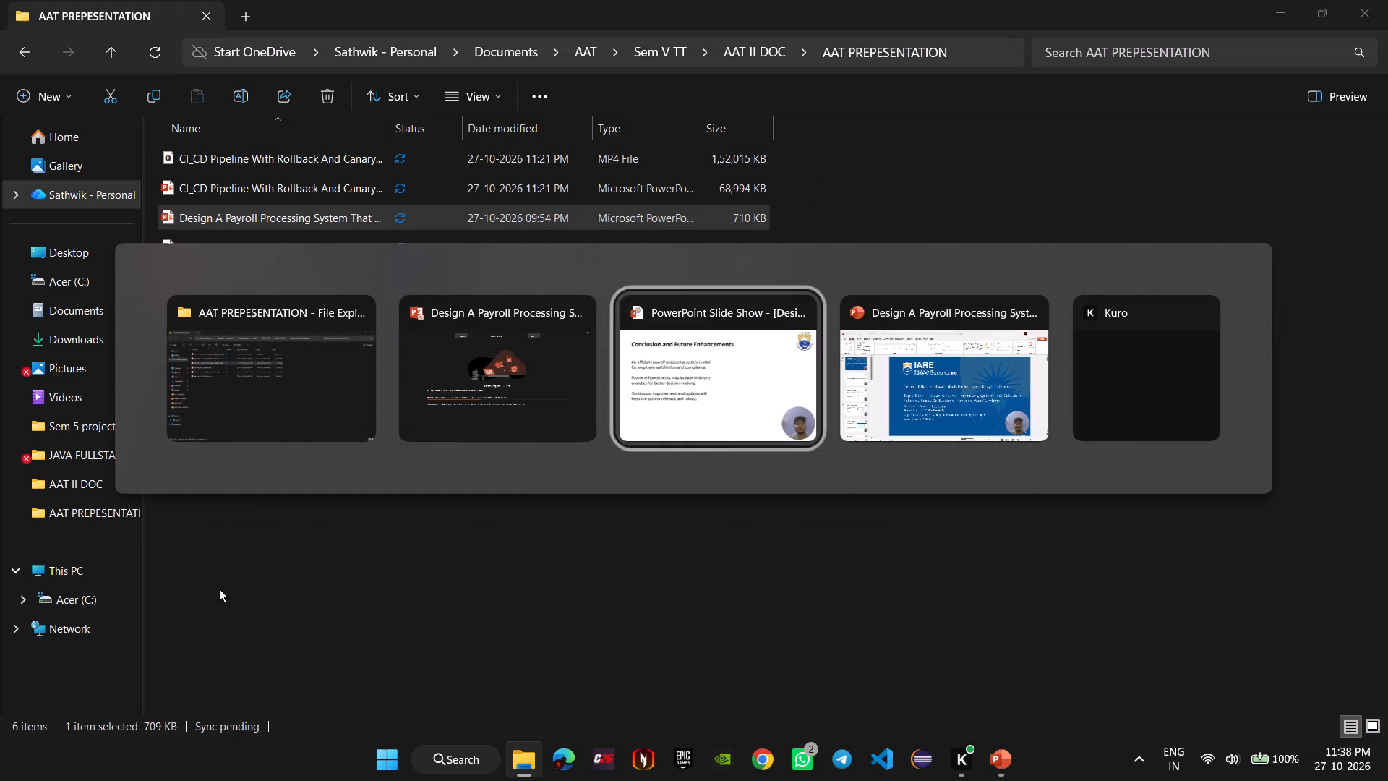
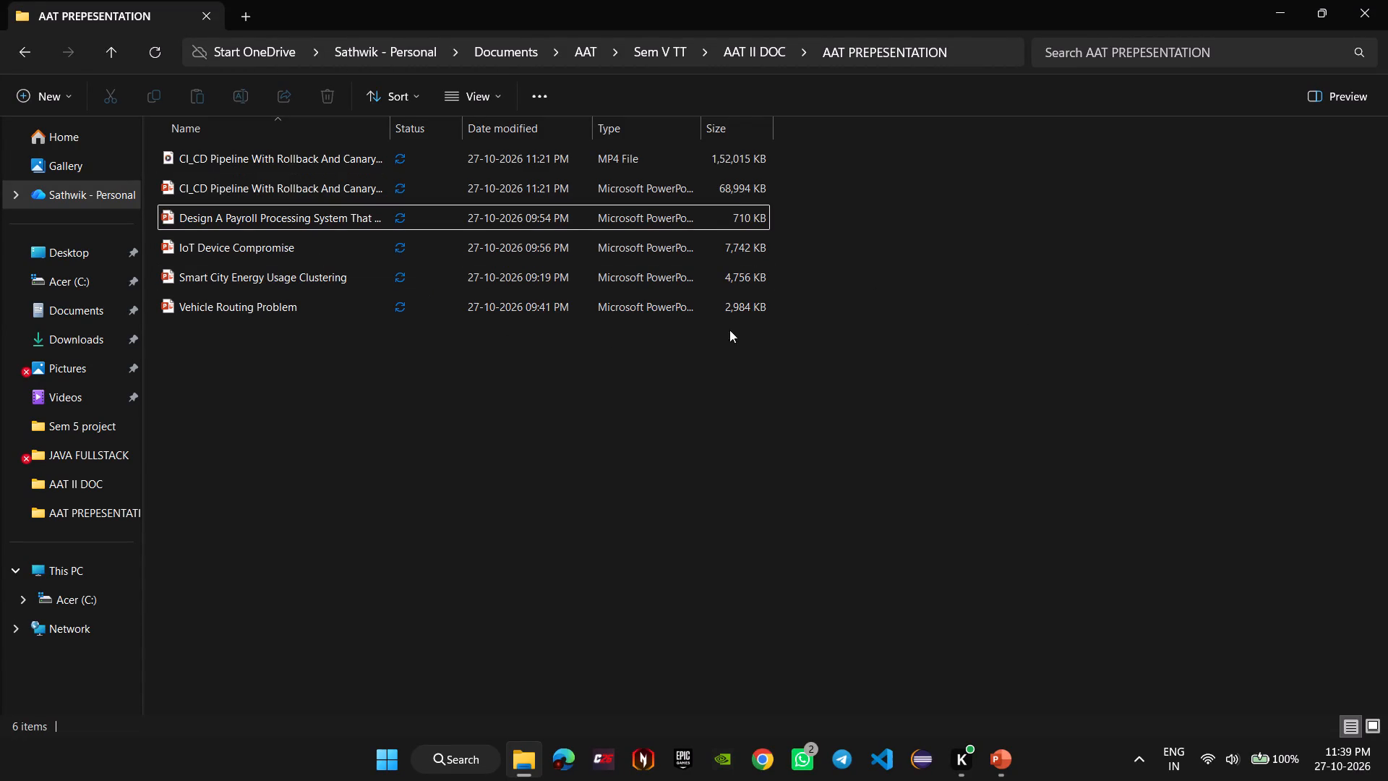
# Switch from File Explorer to the Export to video view to check the payroll presentation's export progress.
pyautogui.hotkey('alt', 'Tab')
pyautogui.hotkey('alt', 'Tab')
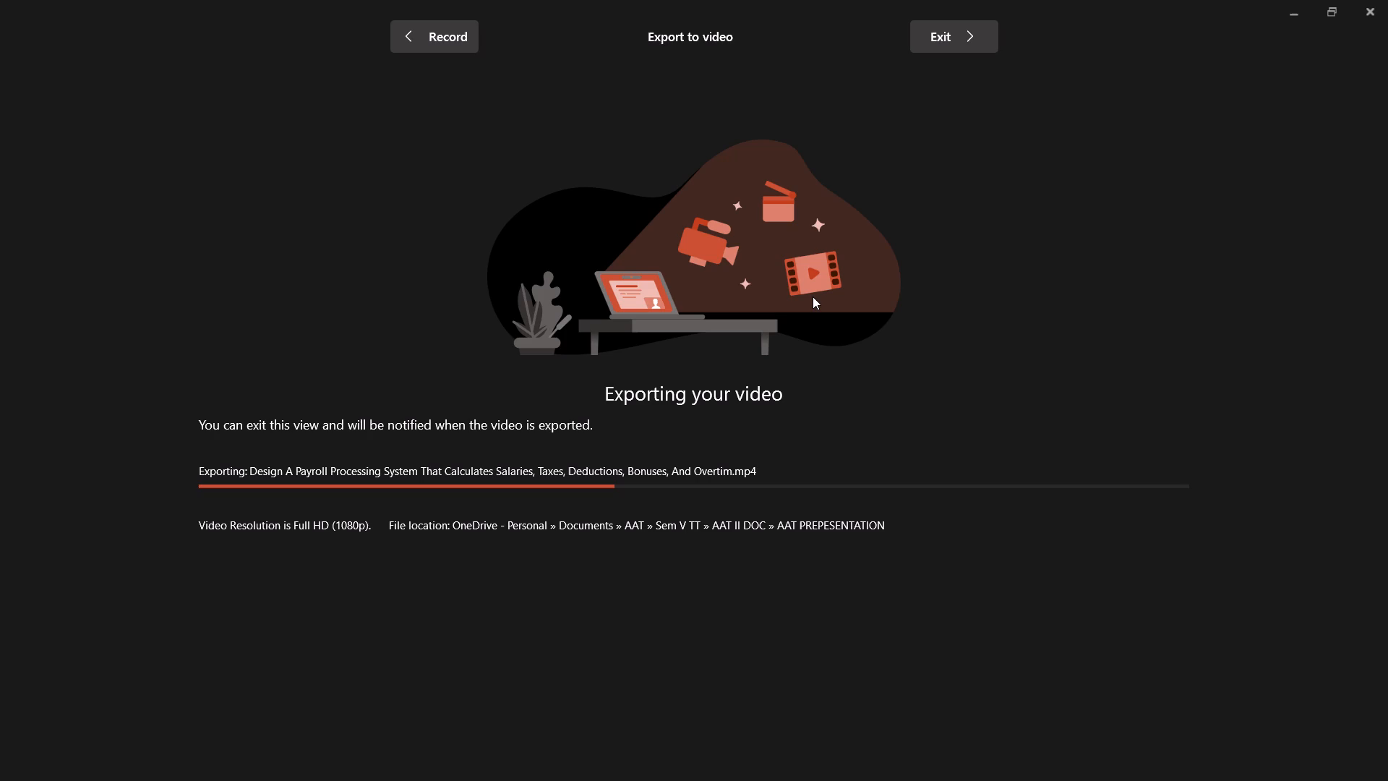
pyautogui.hotkey('alt', 'Tab')
pyautogui.hotkey('alt', 'Tab')
pyautogui.hotkey('alt', 'Tab')
pyautogui.hotkey('alt', 'Tab')
pyautogui.hotkey('alt', 'Tab')
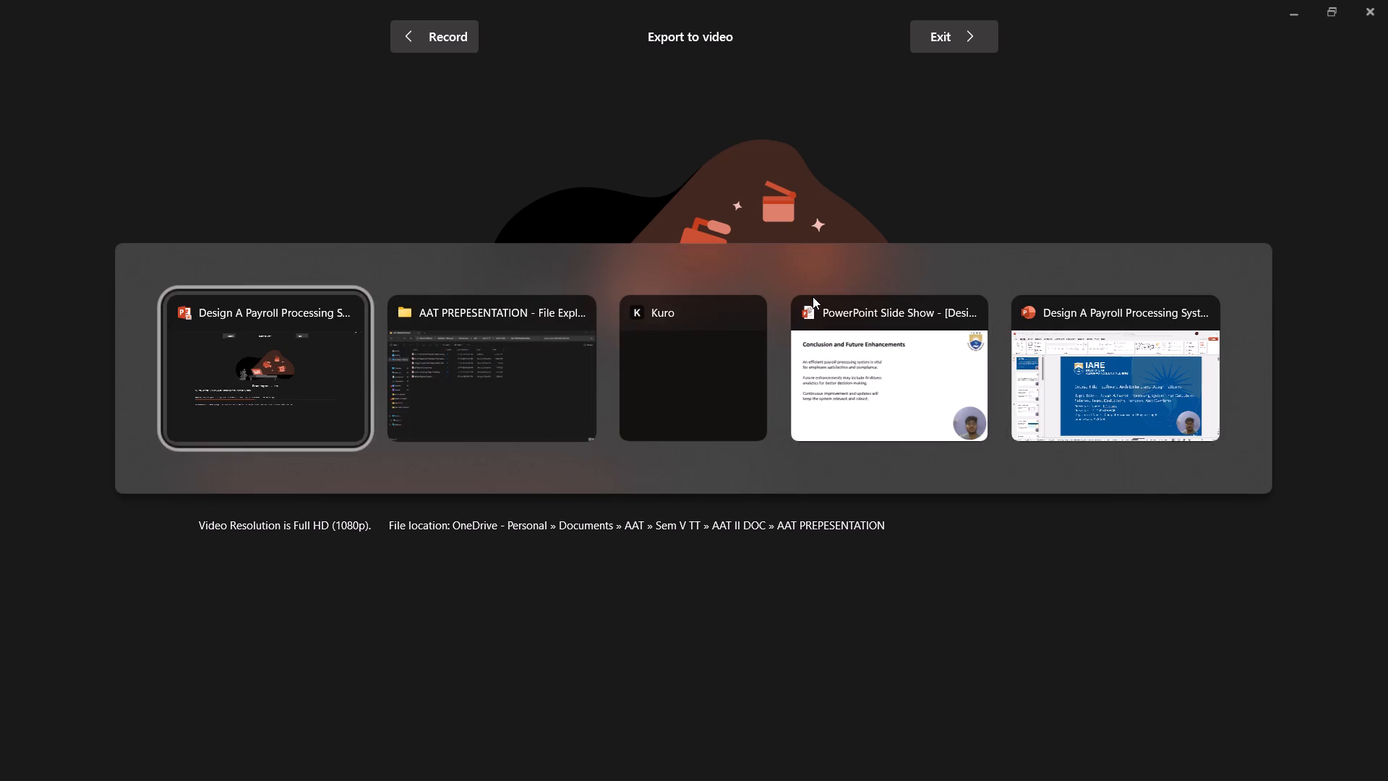
# Switch to File Explorer and open the IoT Device Compromise presentation from the AAT PREPESENTATION folder.
pyautogui.hotkey('alt', 'Tab')
pyautogui.doubleClick(226, 246)
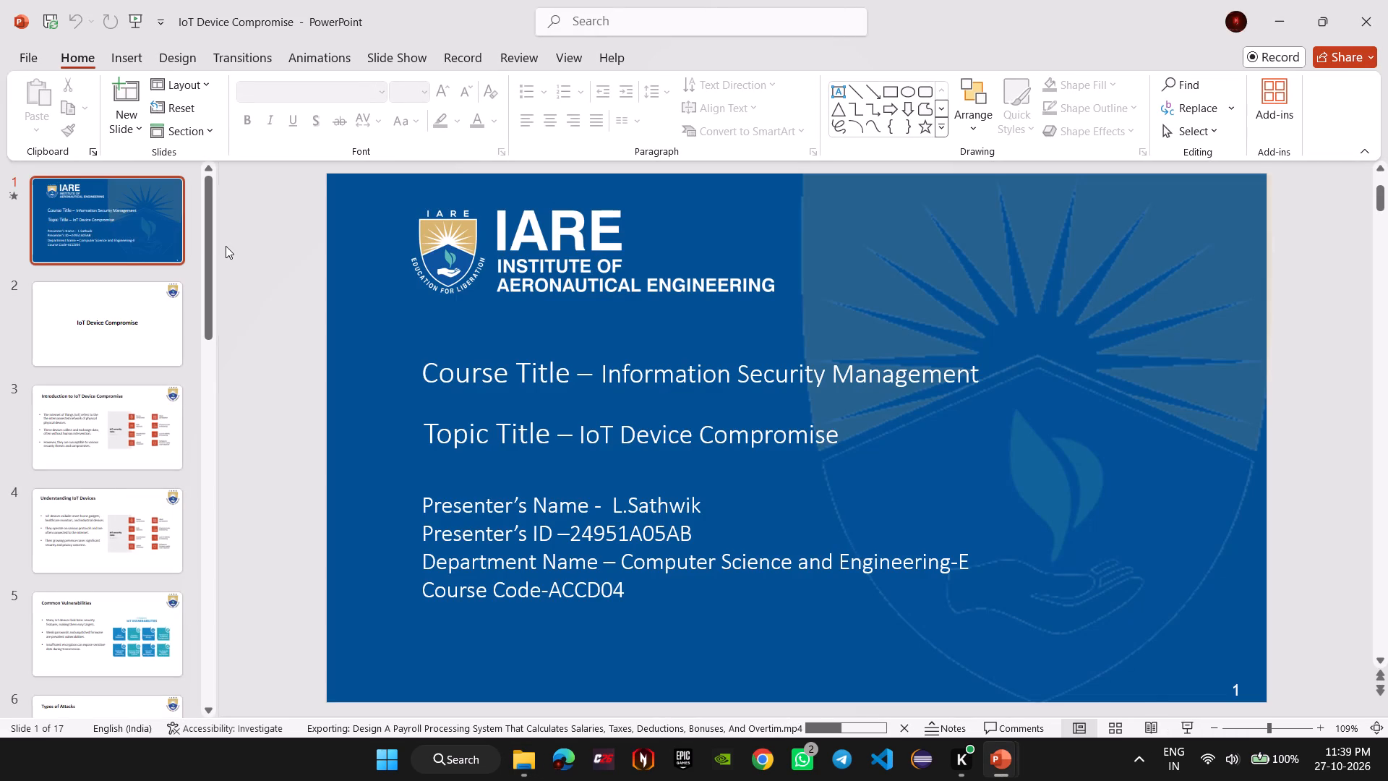
# Look through the IoT Device Compromise slides from the title slide to the Conclusion slide.
pyautogui.press('Down')
pyautogui.press('Down')
pyautogui.press('Down')
pyautogui.press('Down')
pyautogui.press('Down')
pyautogui.press('Down')
pyautogui.press('Down')
pyautogui.press('Down')
pyautogui.press('Down')
pyautogui.press('Down')
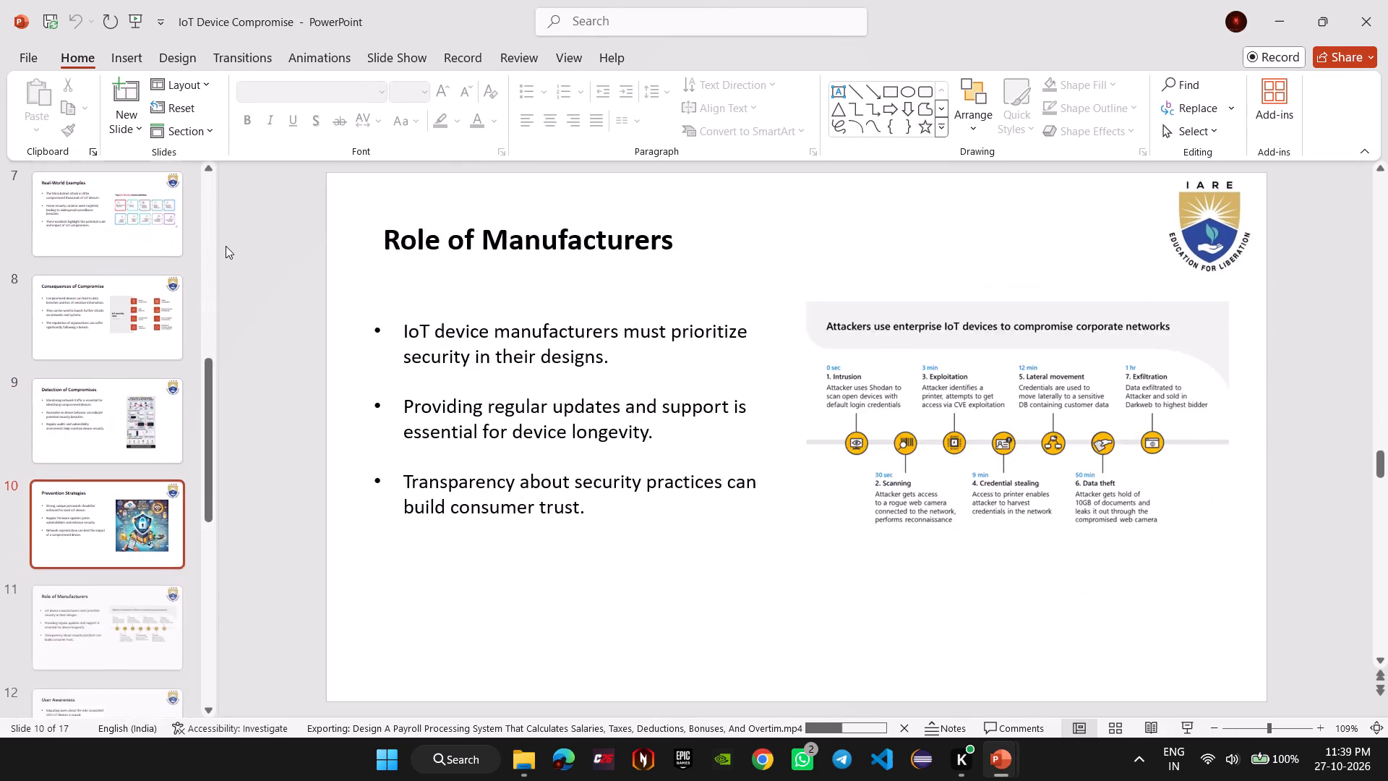
pyautogui.press('Down')
pyautogui.press('Down')
pyautogui.press('Down')
pyautogui.press('Down')
pyautogui.press('Down')
pyautogui.press('Down')
pyautogui.press('Down')
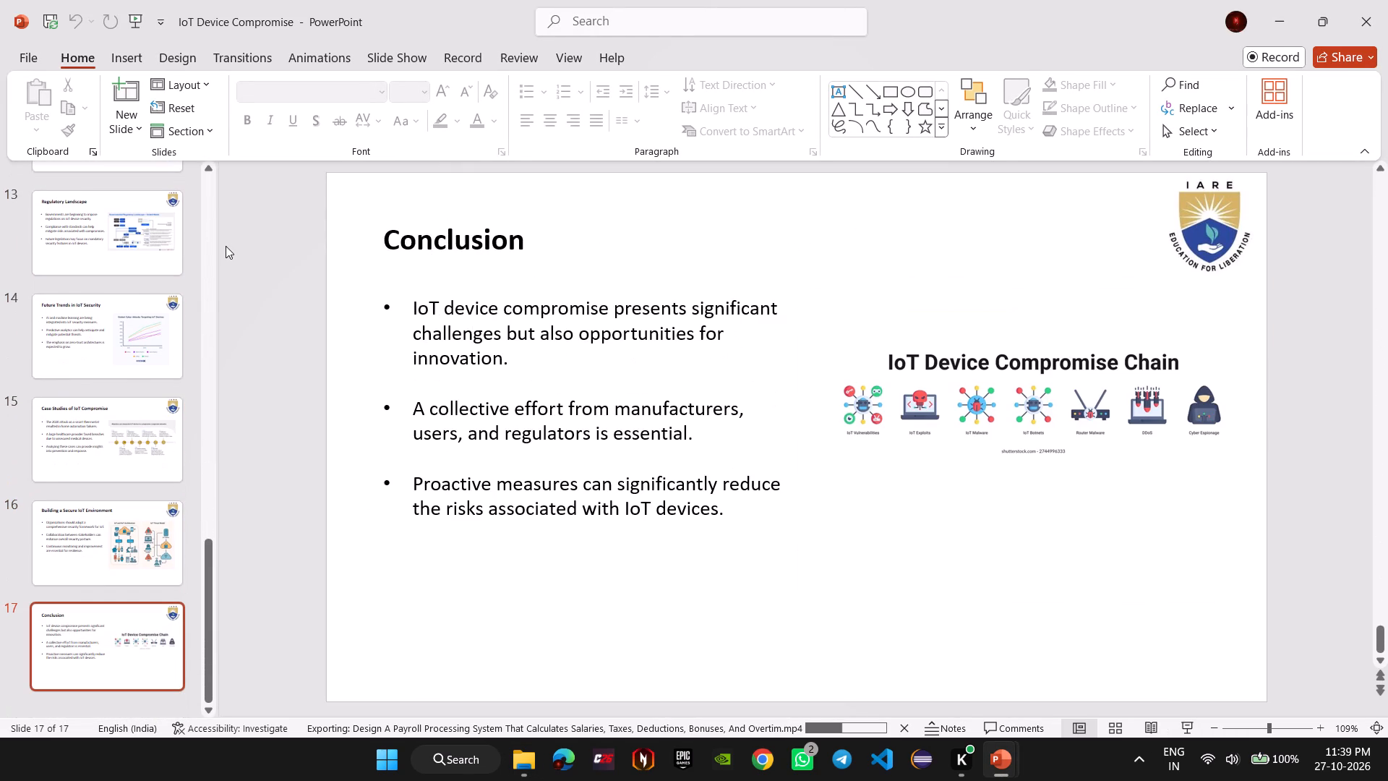
# Go back through the IoT Device Compromise slides from the Conclusion slide to the title slide.
pyautogui.press('Up')
pyautogui.press('Up')
pyautogui.press('Up')
pyautogui.press('Up')
pyautogui.press('Up')
pyautogui.press('Up')
pyautogui.press('Up')
pyautogui.press('Up')
pyautogui.press('Up')
pyautogui.press('Up')
pyautogui.press('Up')
pyautogui.press('Up')
pyautogui.press('Up')
pyautogui.press('Up')
pyautogui.press('Up')
pyautogui.press('Up')
pyautogui.press('Up')
pyautogui.press('Up')
pyautogui.press('Up')
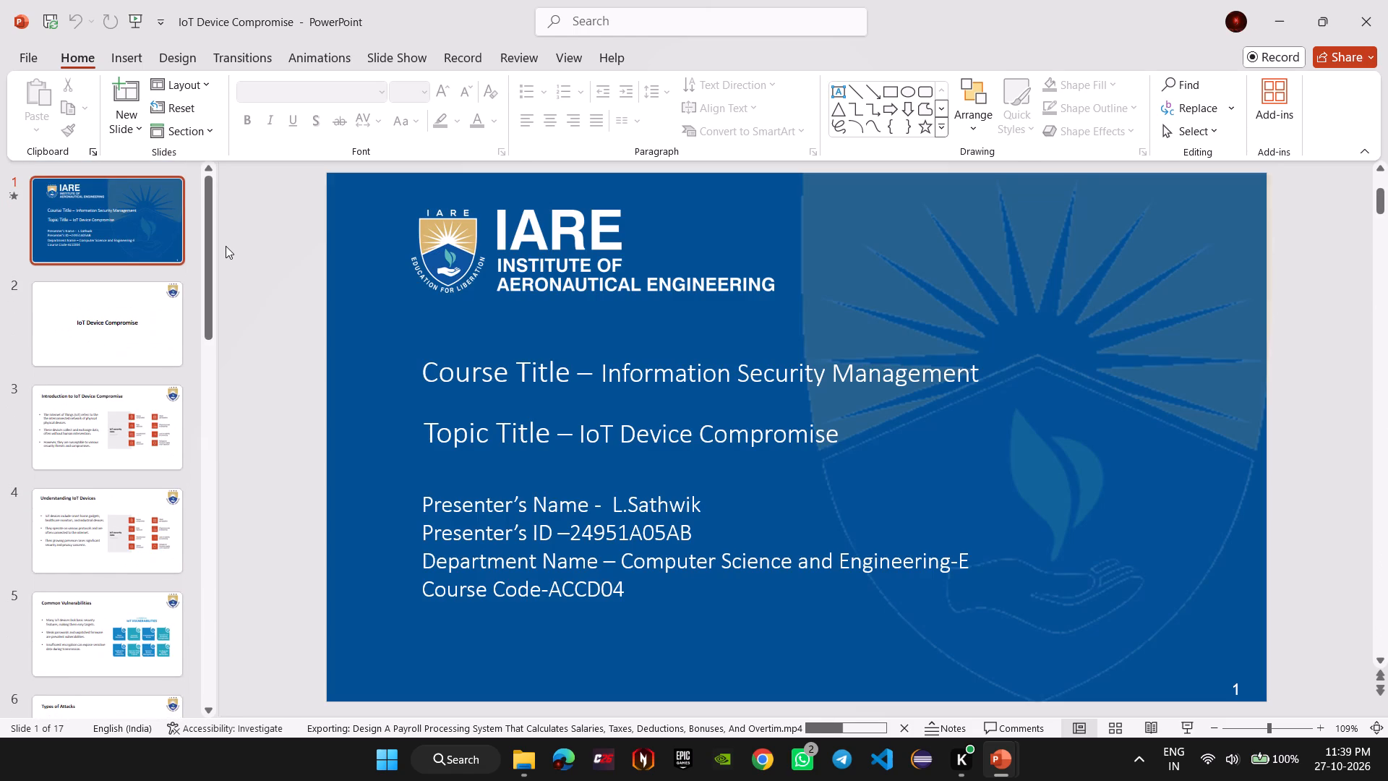
# Switch from the IoT Device Compromise presentation to the payroll presentation's Export to video view to check its progress.
pyautogui.hotkey('alt', 'Tab')
pyautogui.hotkey('alt', 'Tab')
pyautogui.hotkey('alt', 'Tab')
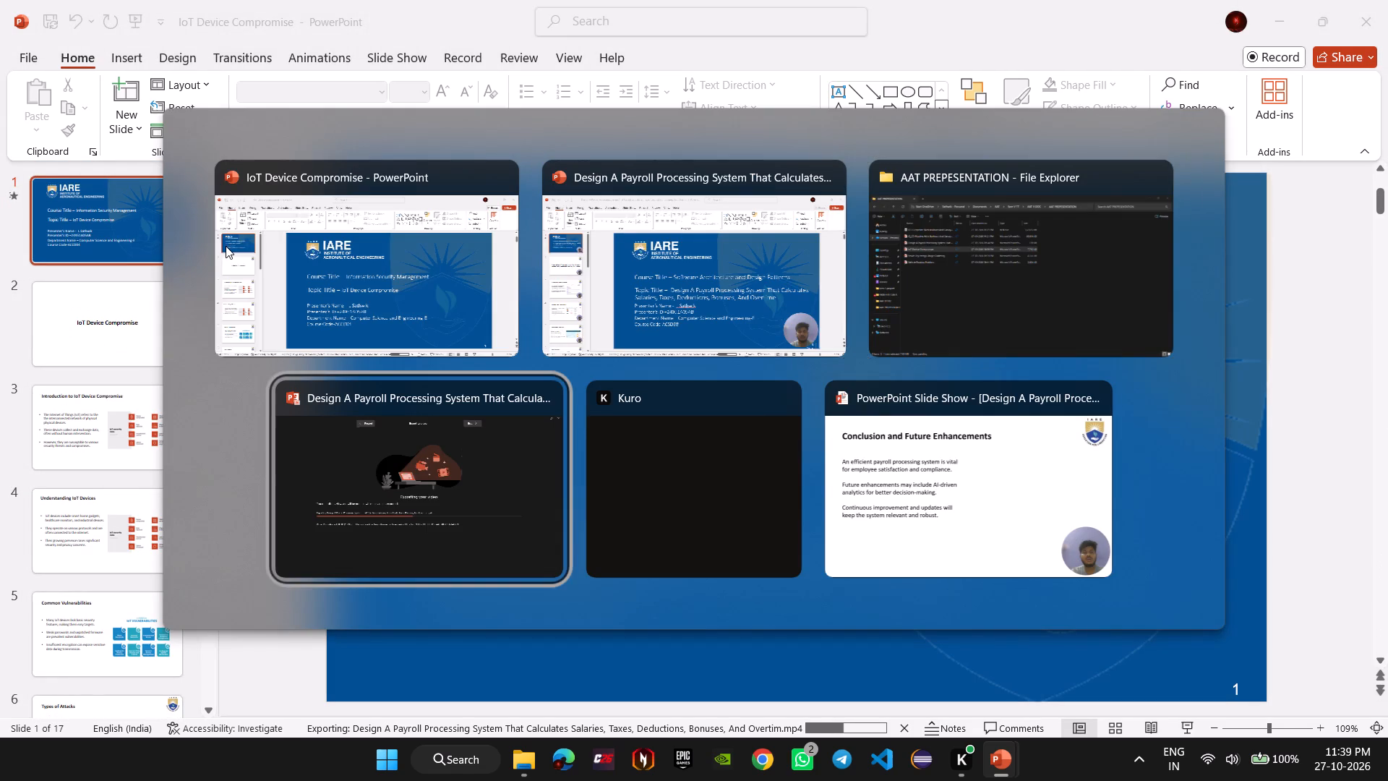
pyautogui.hotkey('alt', 'Tab')
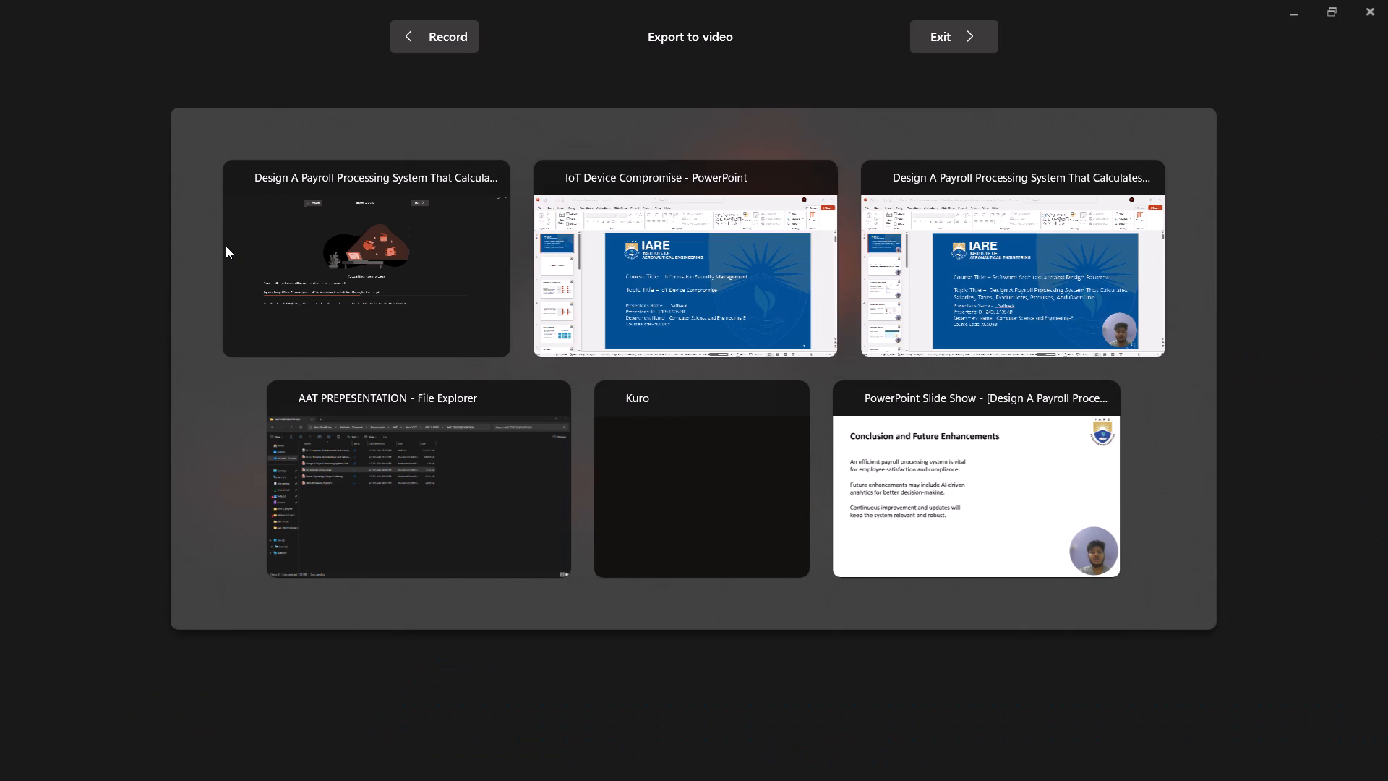
pyautogui.hotkey('alt', 'Tab')
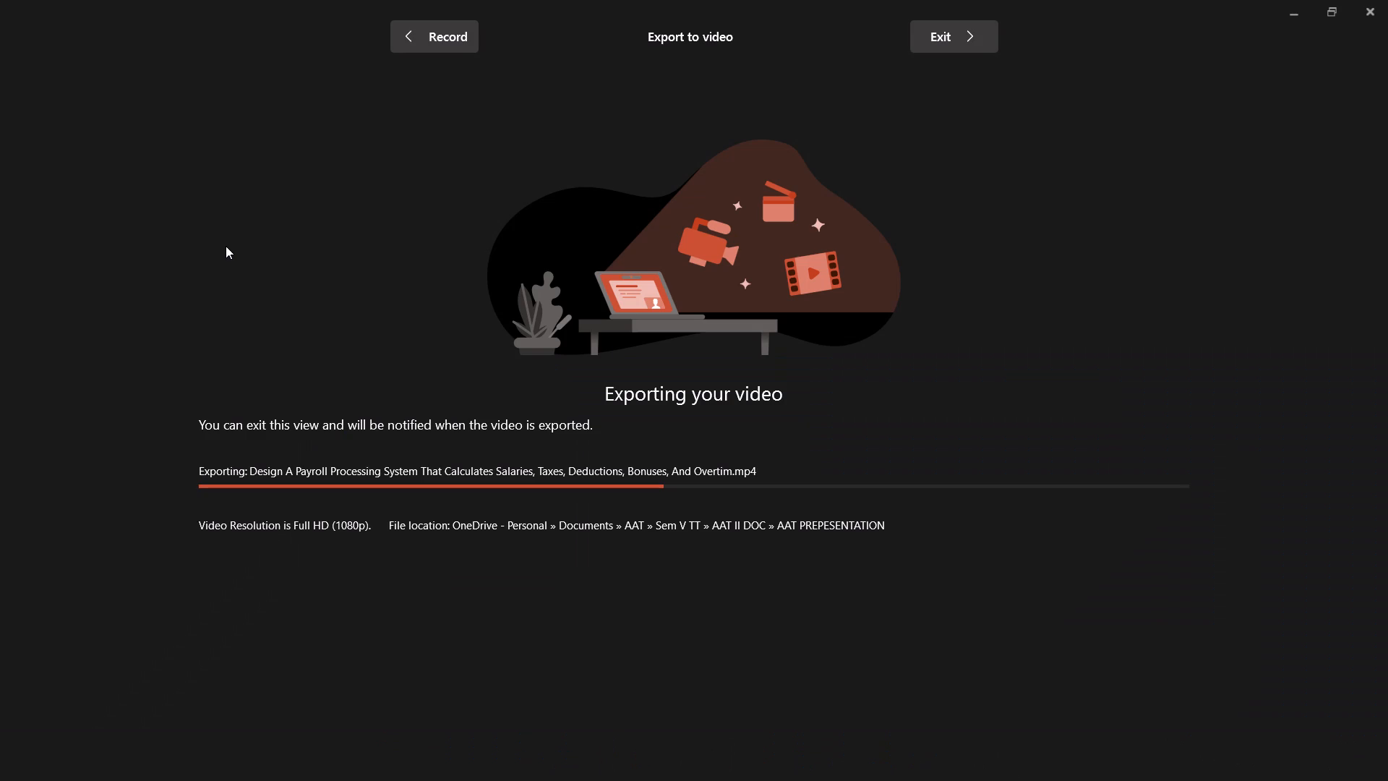
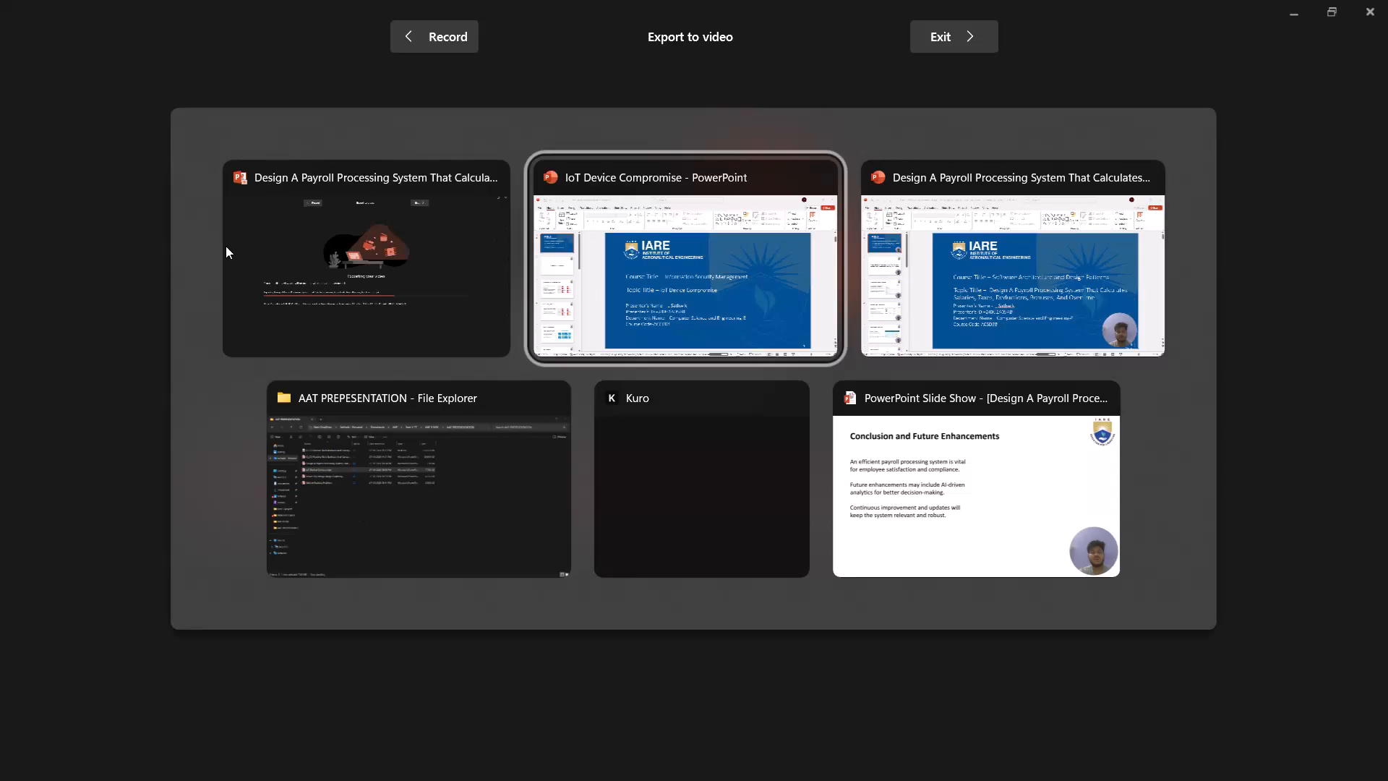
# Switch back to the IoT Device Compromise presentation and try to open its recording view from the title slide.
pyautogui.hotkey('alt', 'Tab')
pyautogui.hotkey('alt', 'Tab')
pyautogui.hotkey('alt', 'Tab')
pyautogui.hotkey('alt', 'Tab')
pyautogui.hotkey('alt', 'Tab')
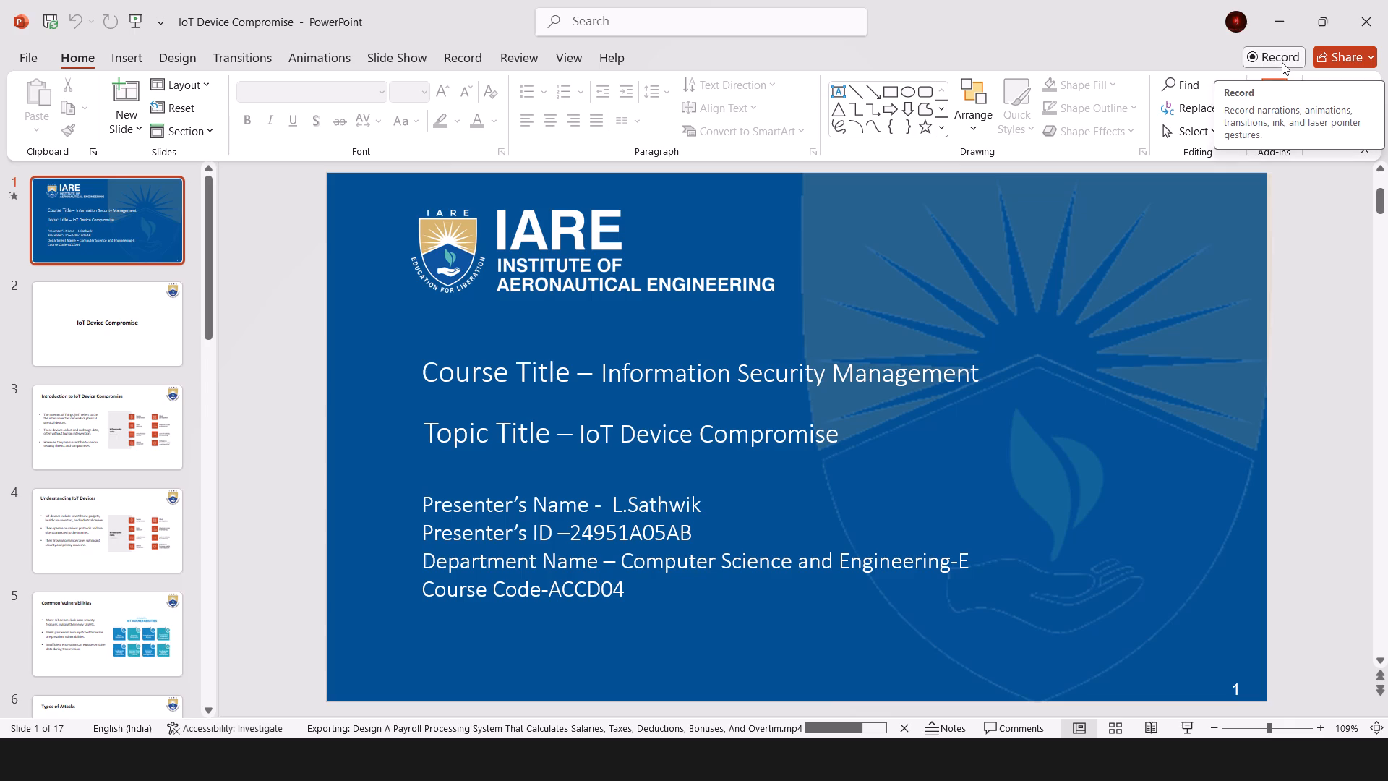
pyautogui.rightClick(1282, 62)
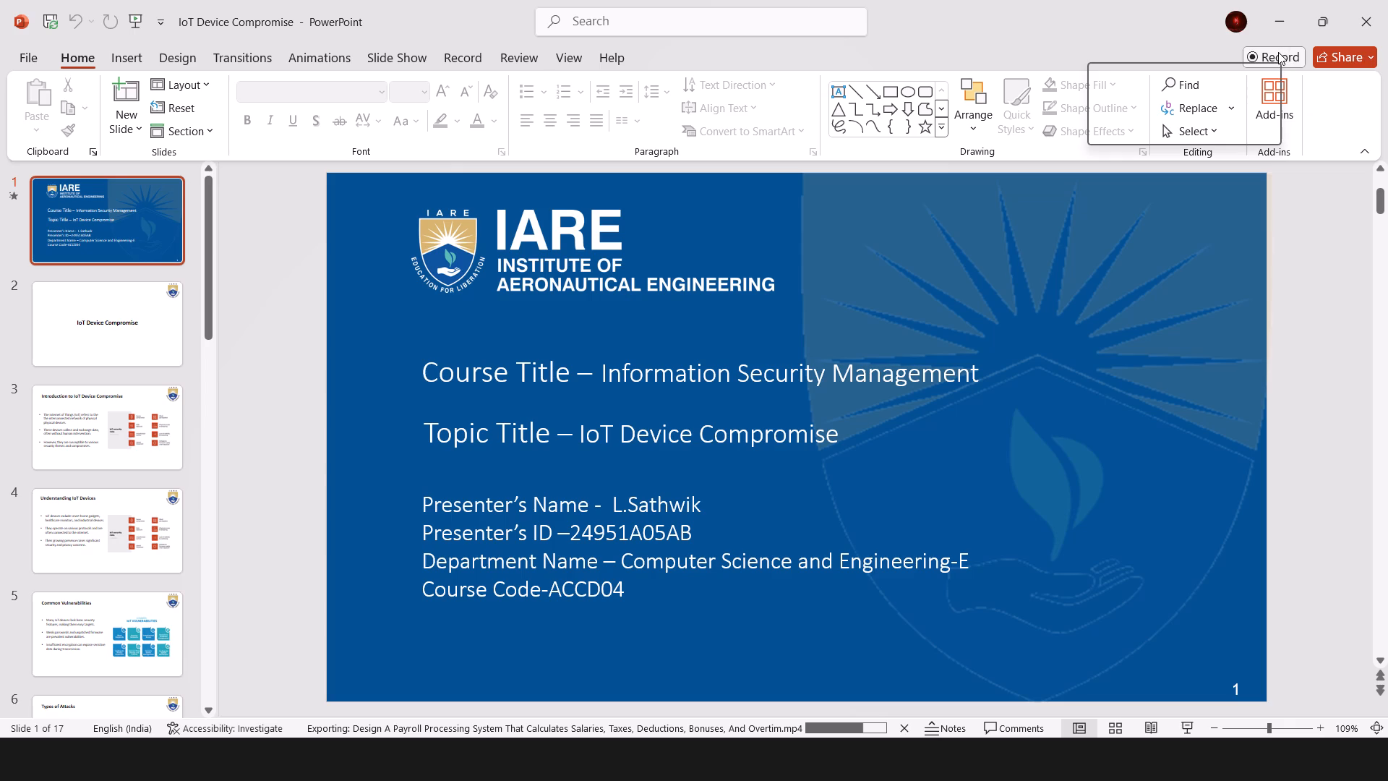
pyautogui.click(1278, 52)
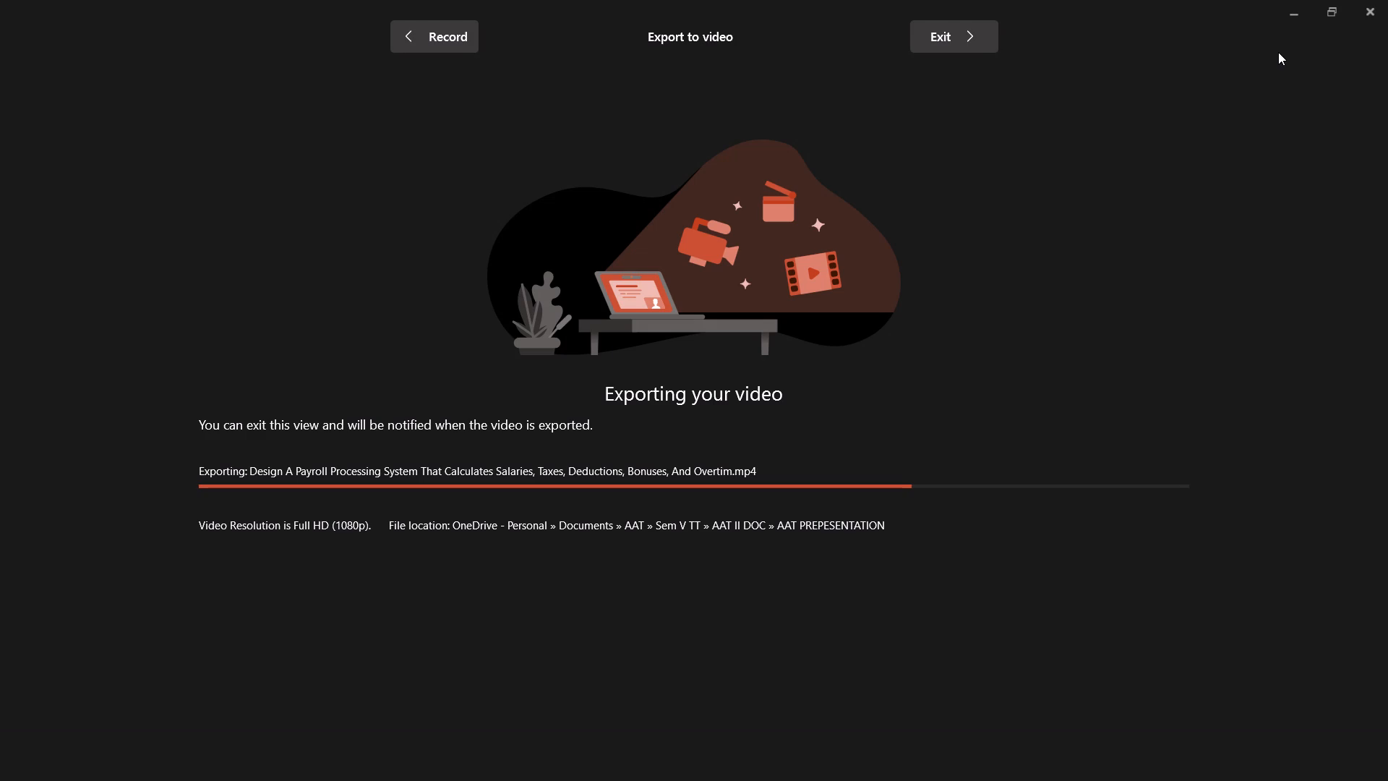
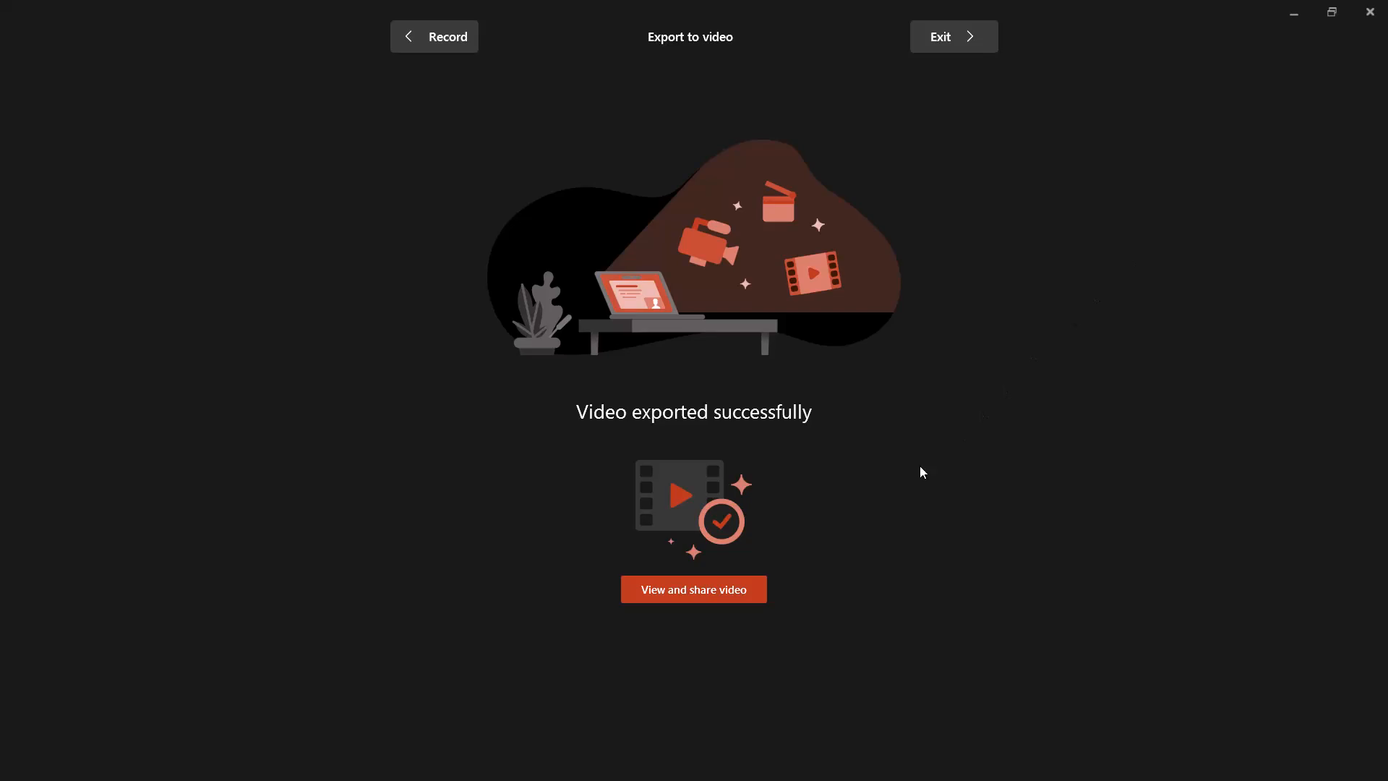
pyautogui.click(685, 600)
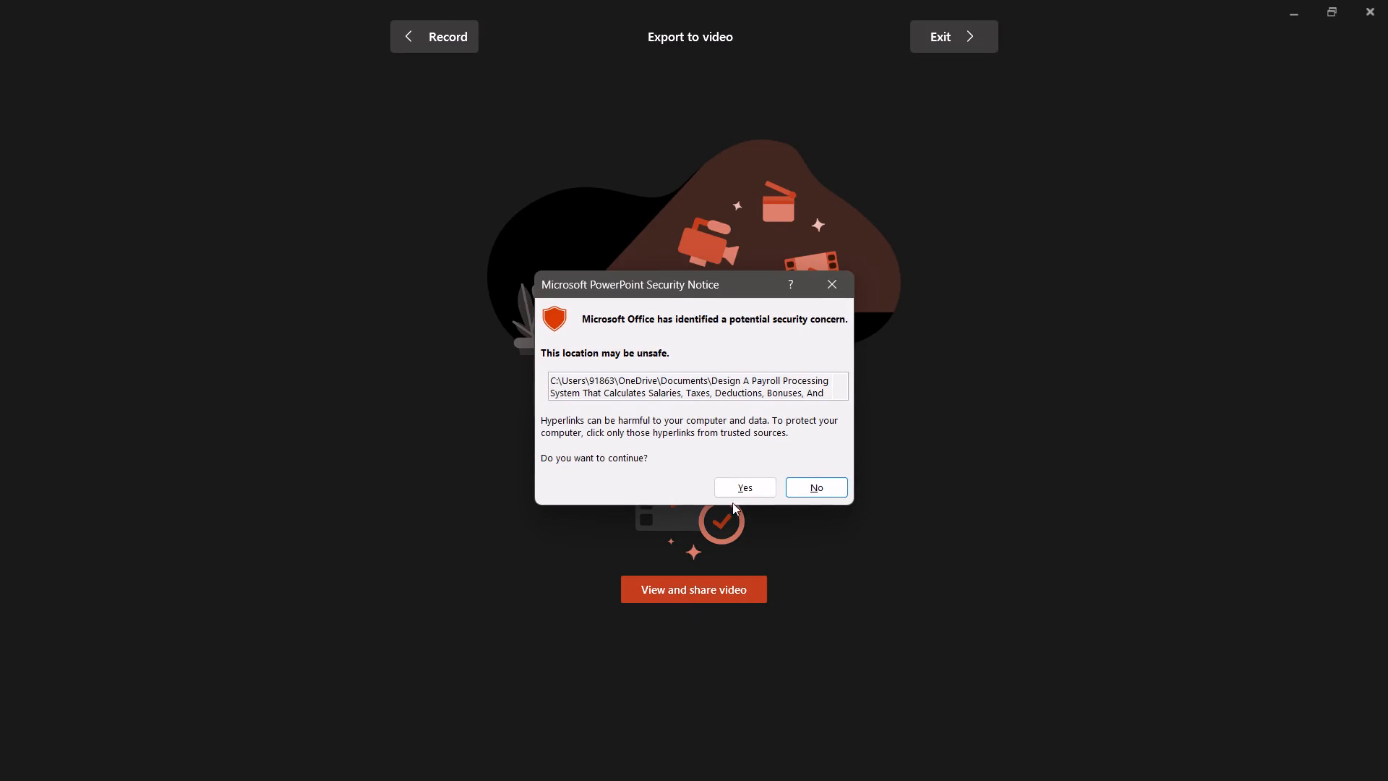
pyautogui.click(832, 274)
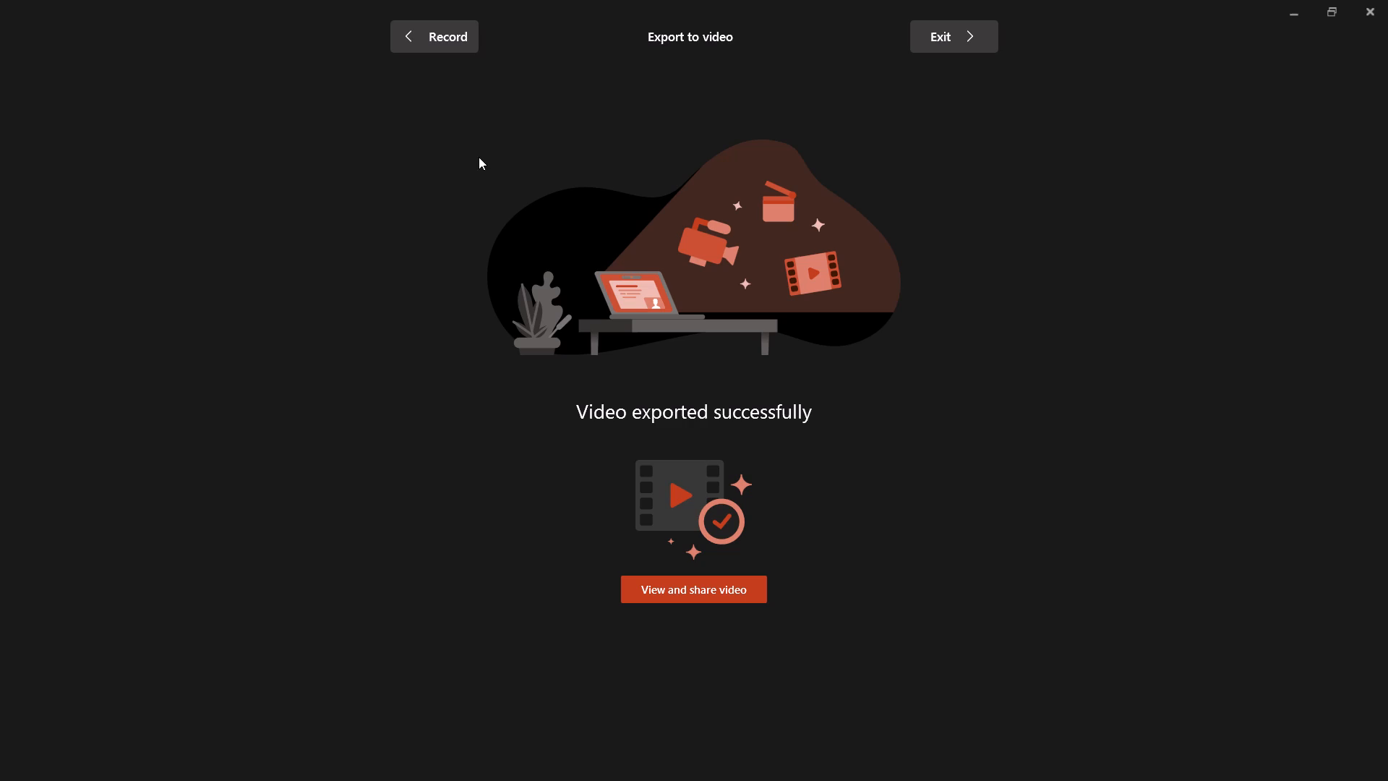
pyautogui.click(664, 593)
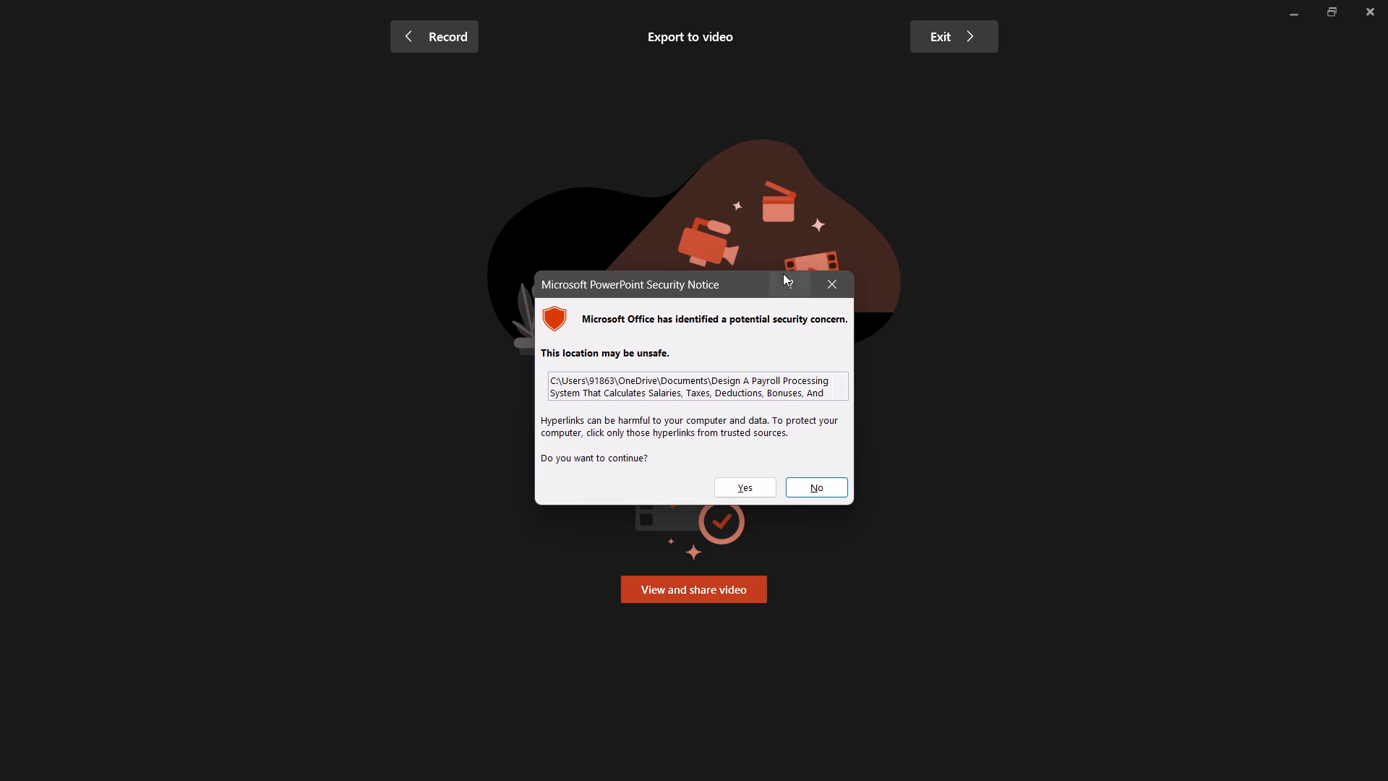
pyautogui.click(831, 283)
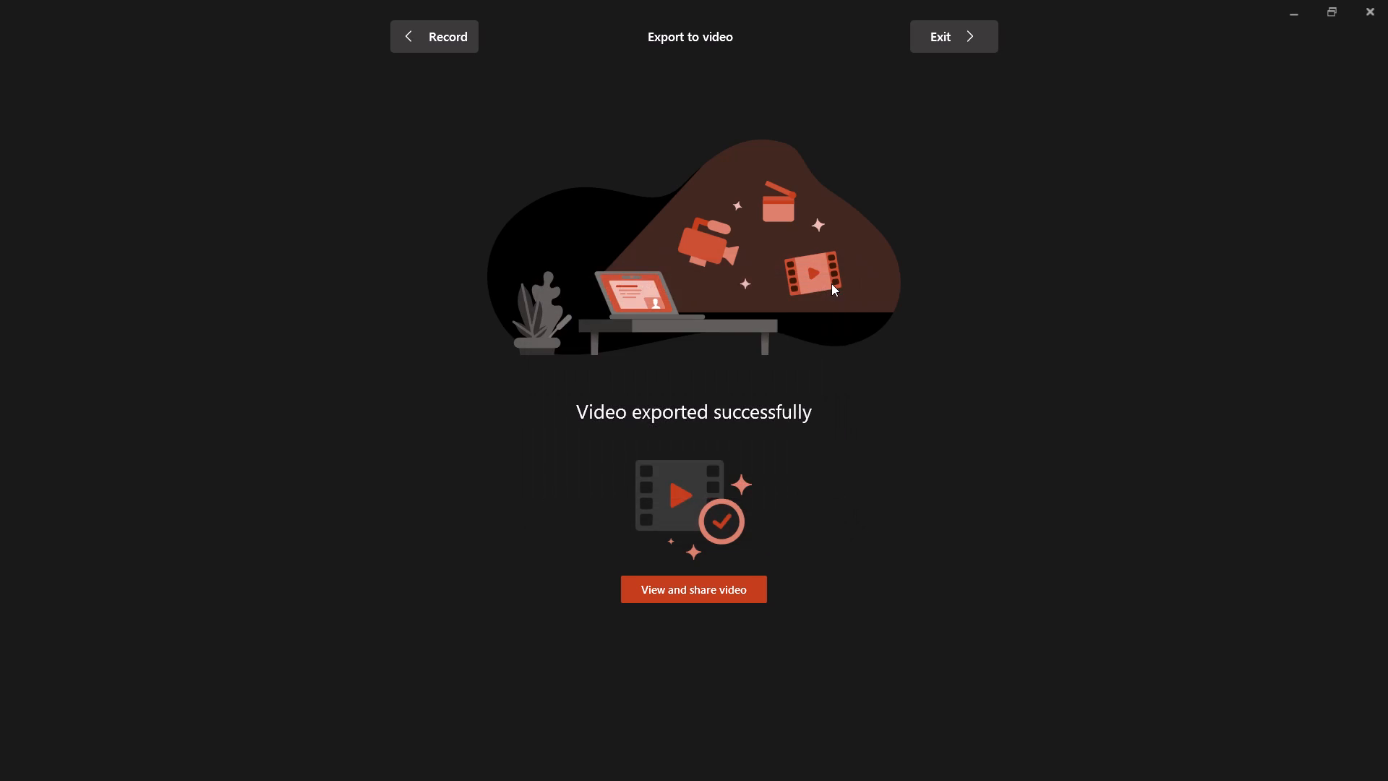
# Leave the video export view and close the payroll processing system presentation, saving its changes.
pyautogui.click(1381, 12)
pyautogui.click(1363, 16)
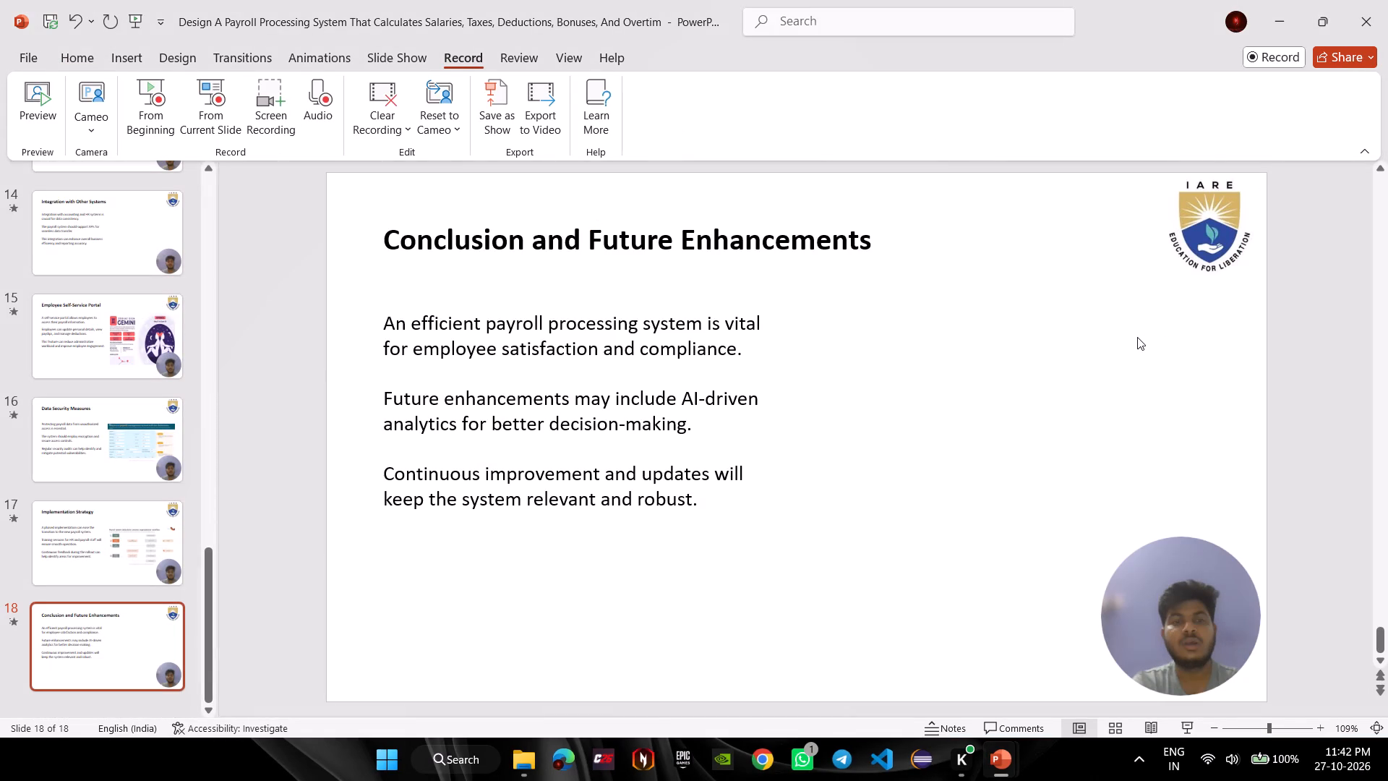
pyautogui.click(1387, 0)
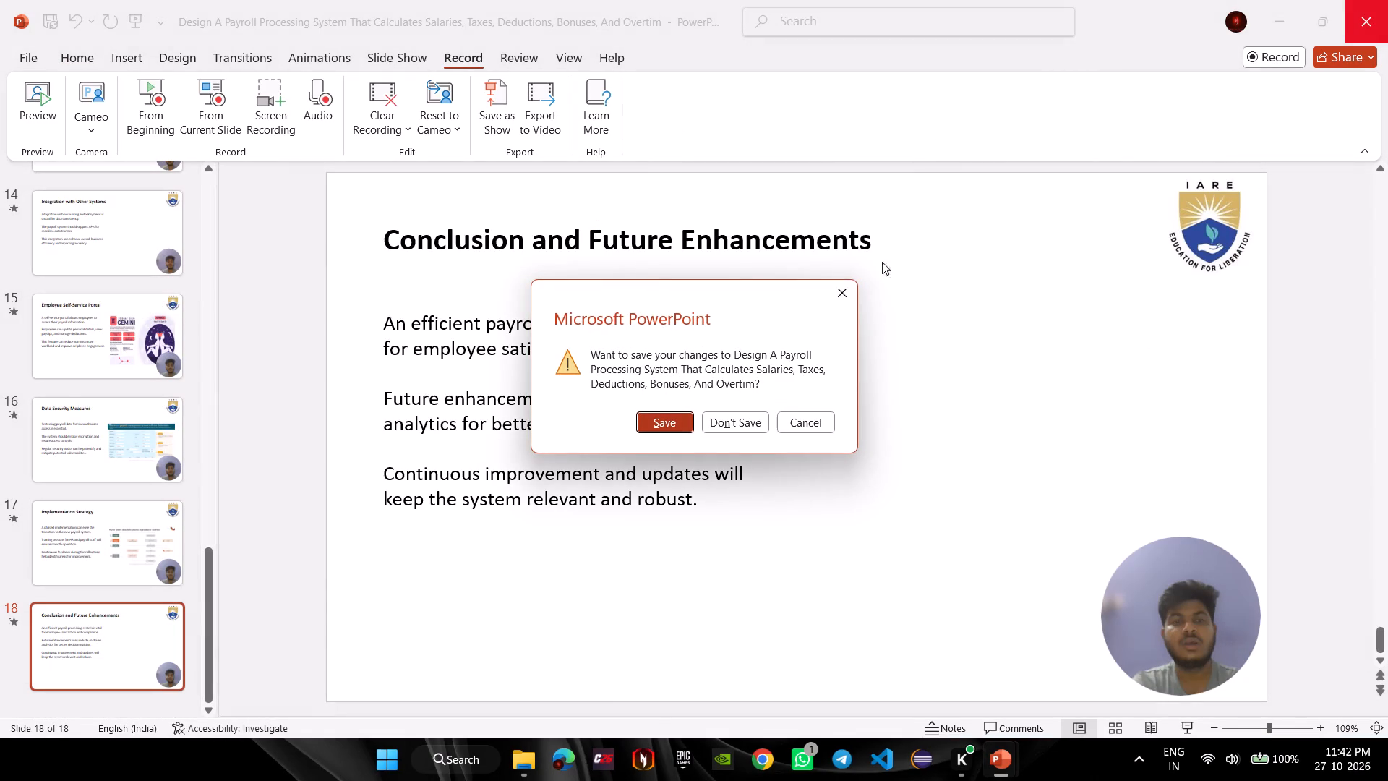
pyautogui.click(667, 416)
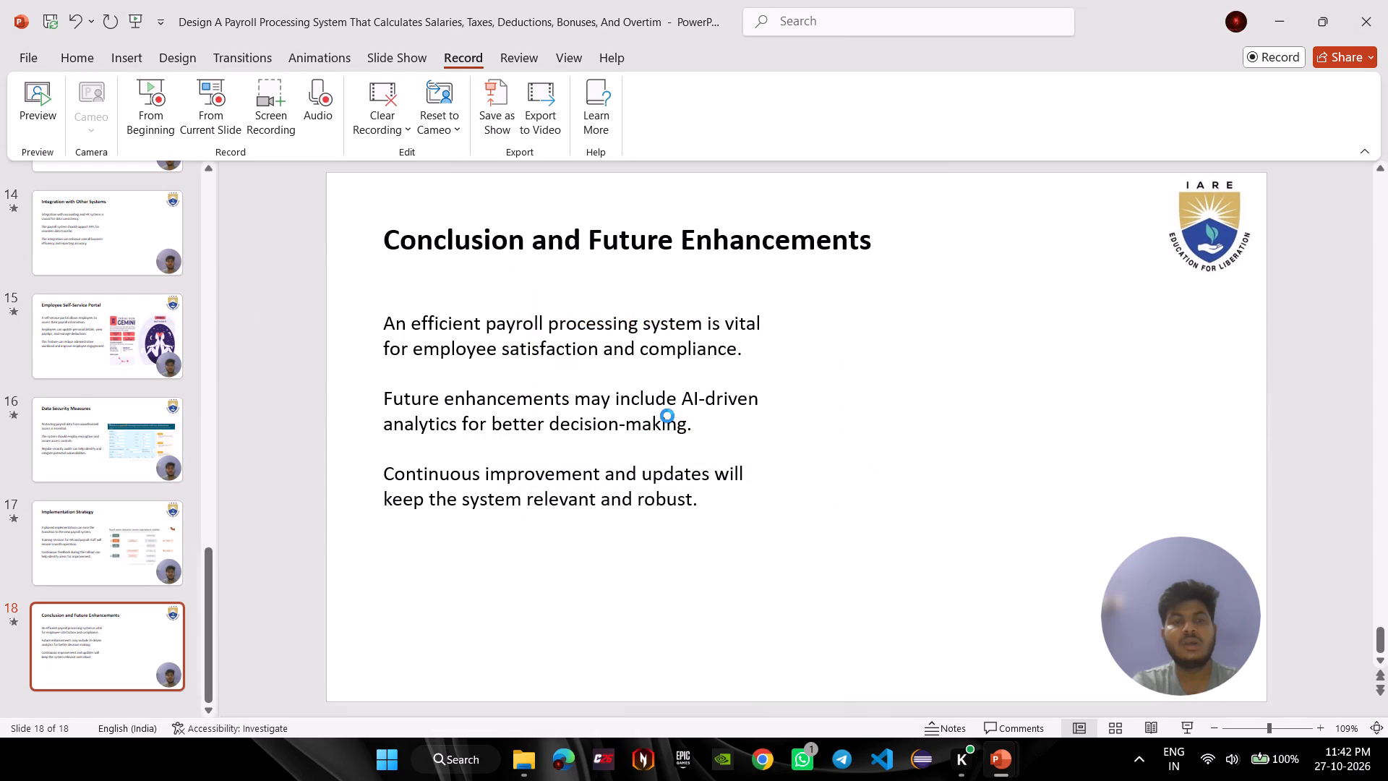